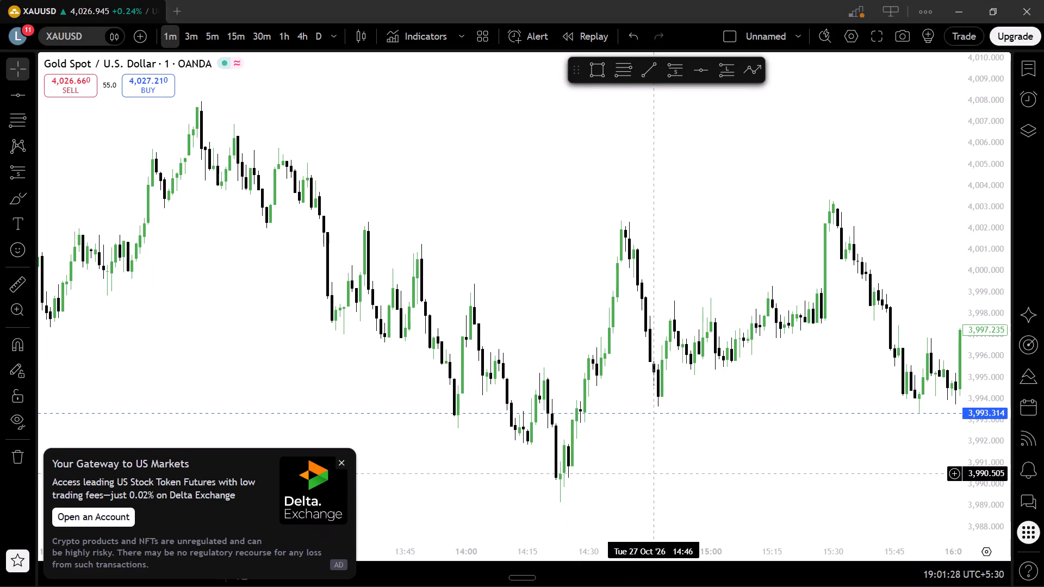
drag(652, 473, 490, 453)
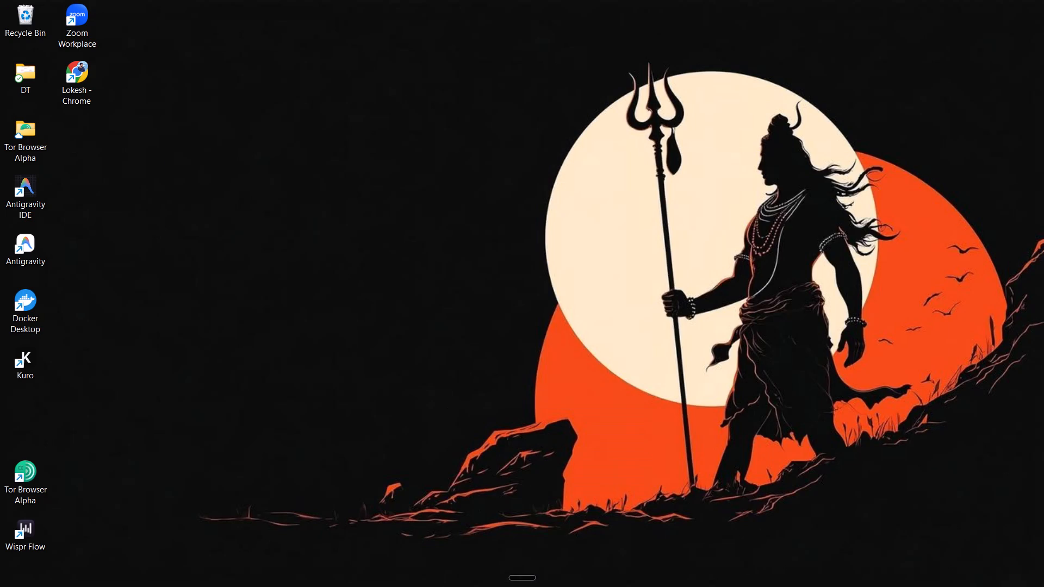
Switch to Chrome and restore the recently closed window containing the FX Replay session.
click(516, 566)
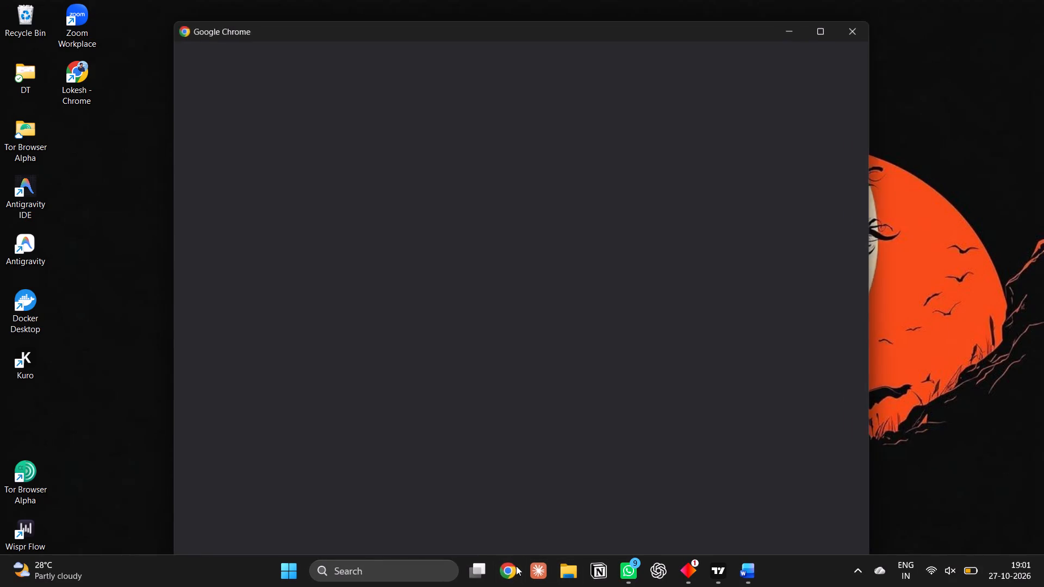
click(700, 298)
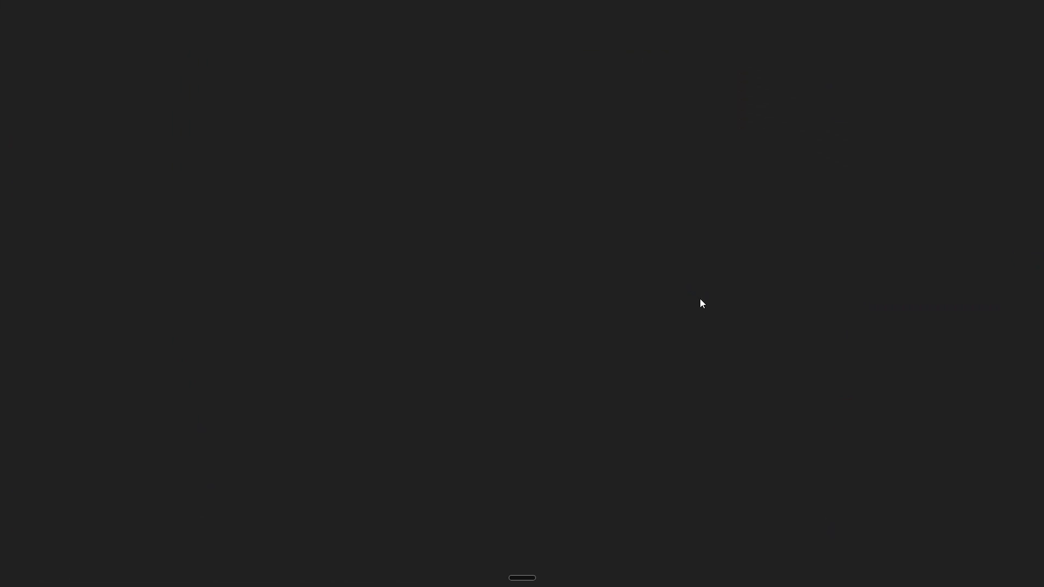
click(1035, 33)
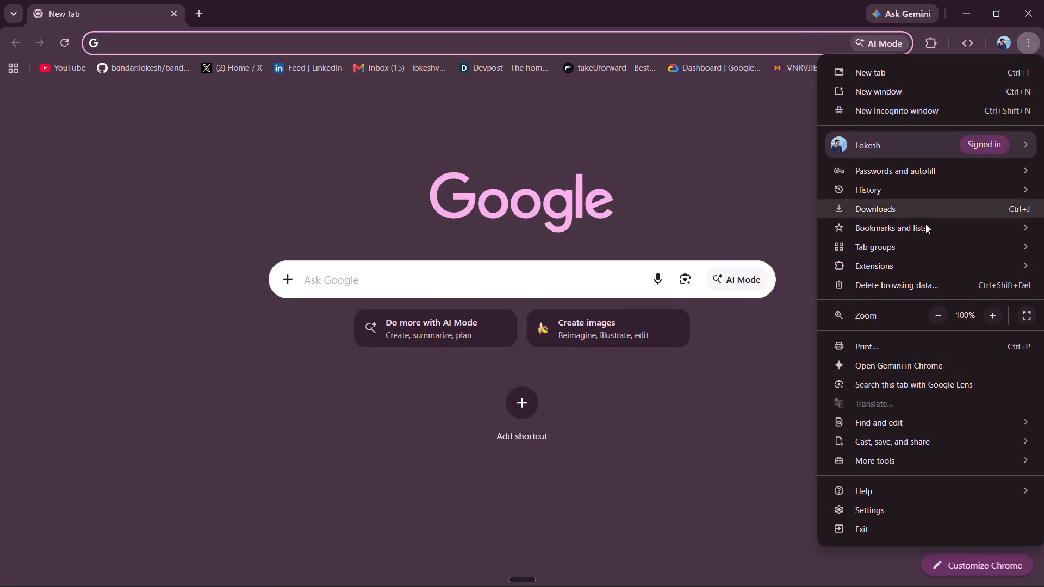
click(917, 192)
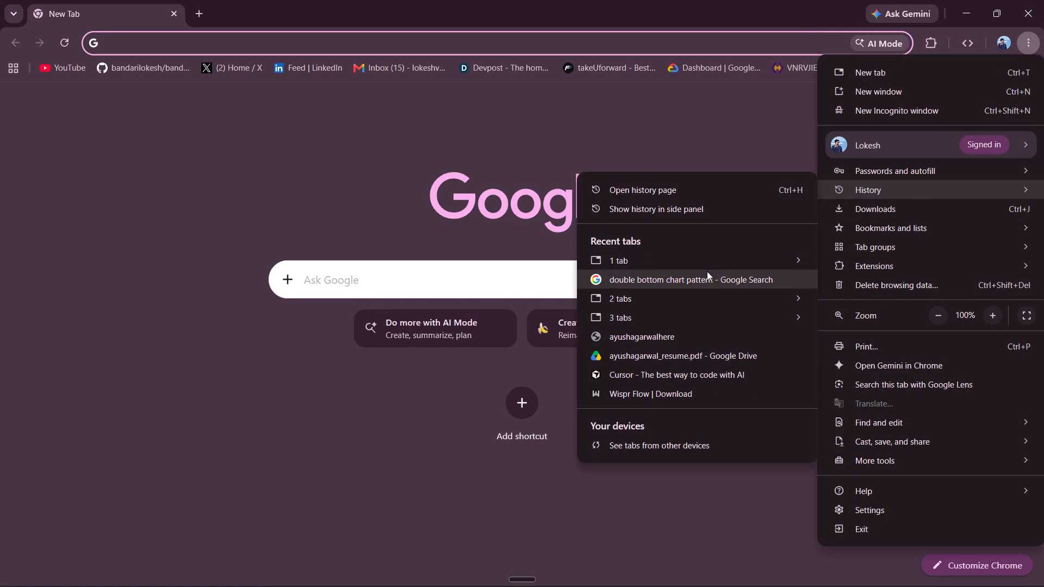
click(713, 264)
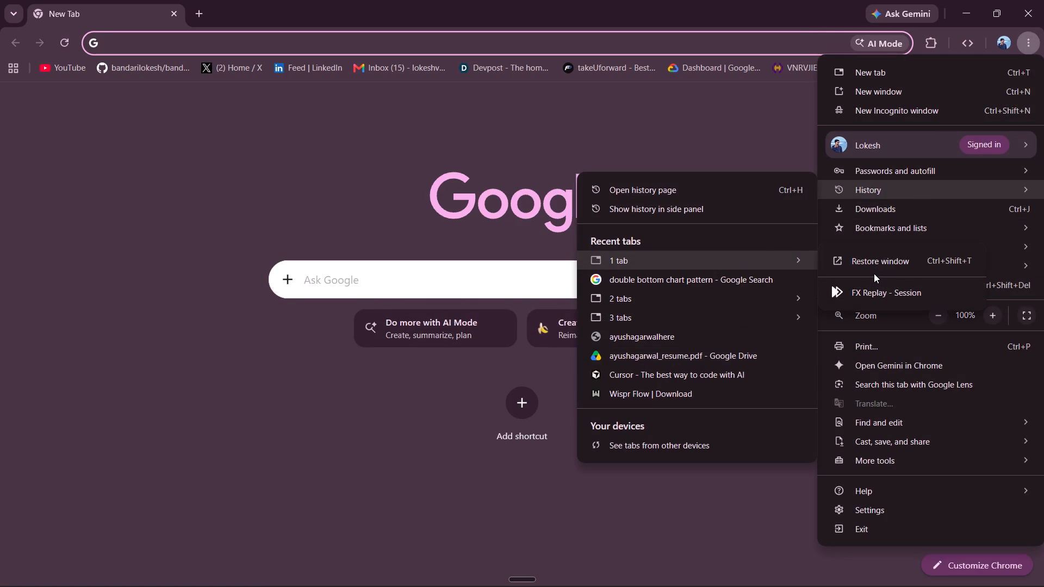
click(872, 263)
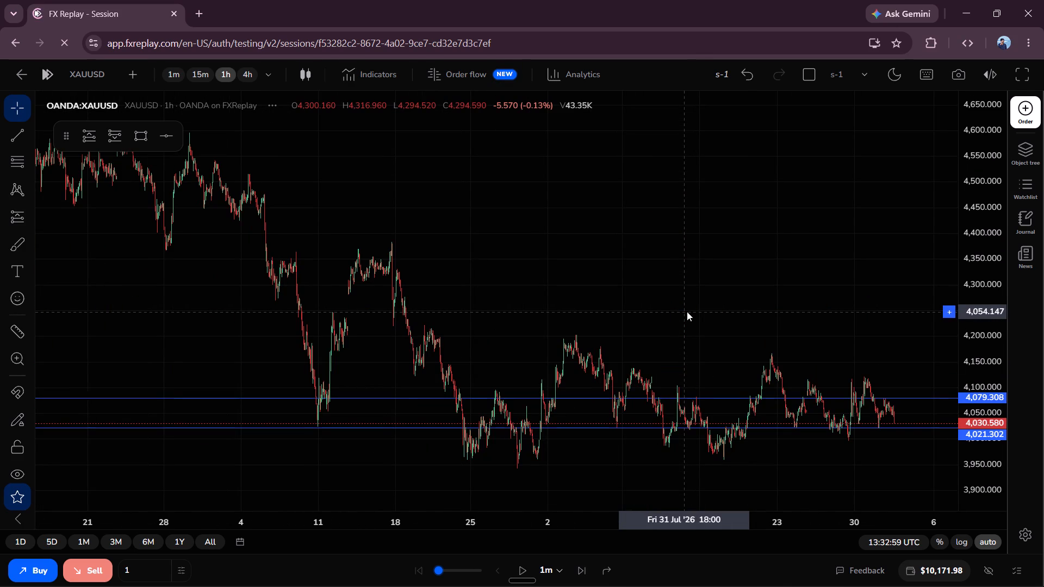
Examine recent XAUUSD price action on the 15-minute chart and in closer detail on the 1-minute chart.
drag(551, 349, 484, 279)
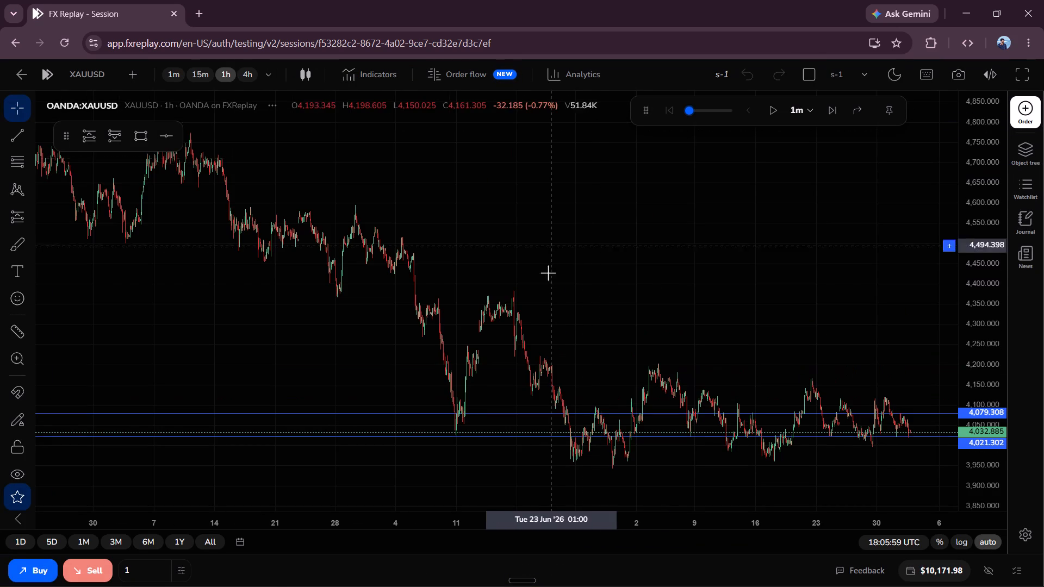
click(197, 76)
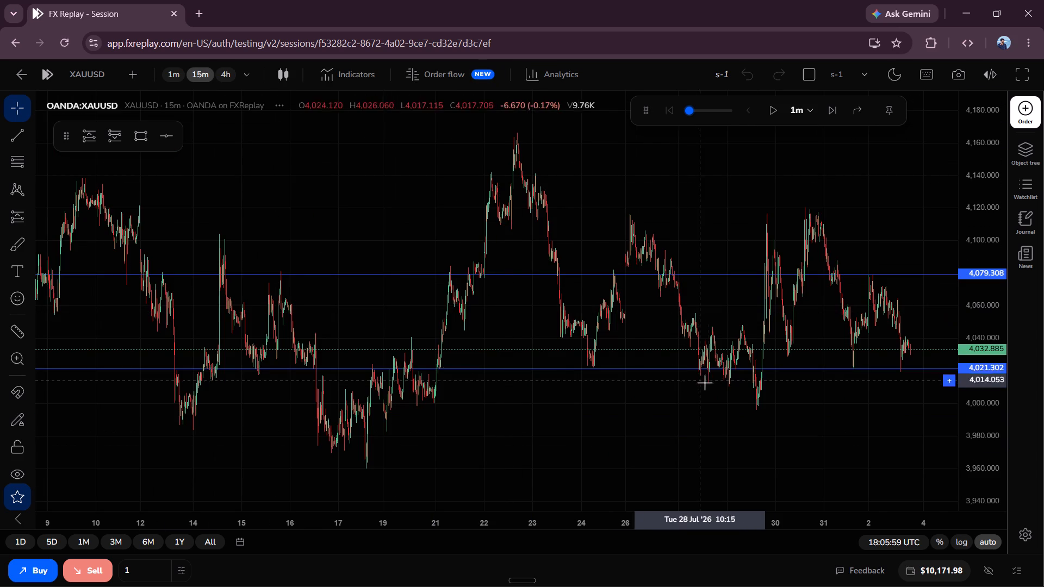
drag(806, 285, 570, 300)
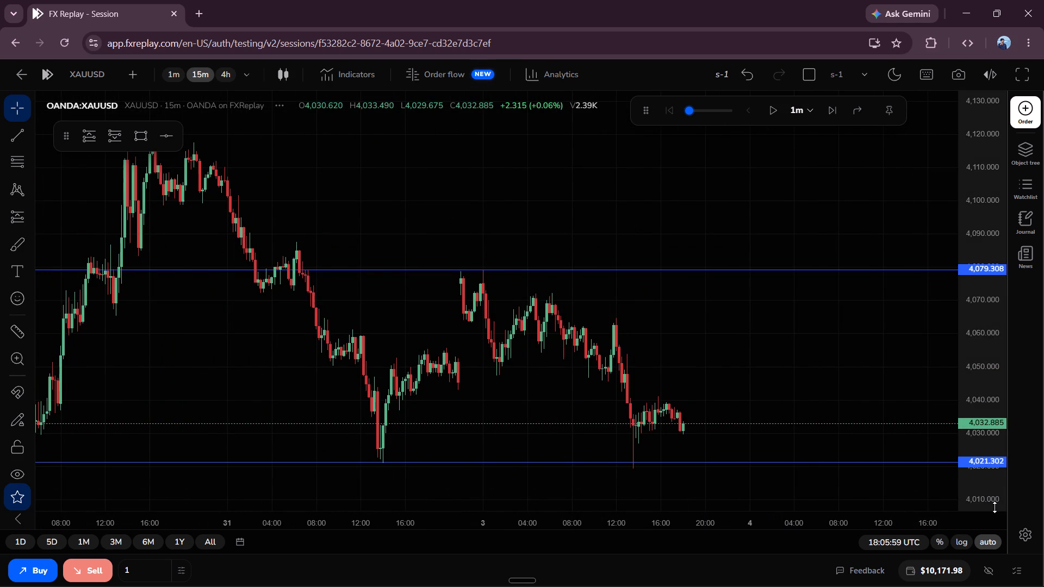
drag(995, 507, 987, 378)
drag(781, 443, 794, 278)
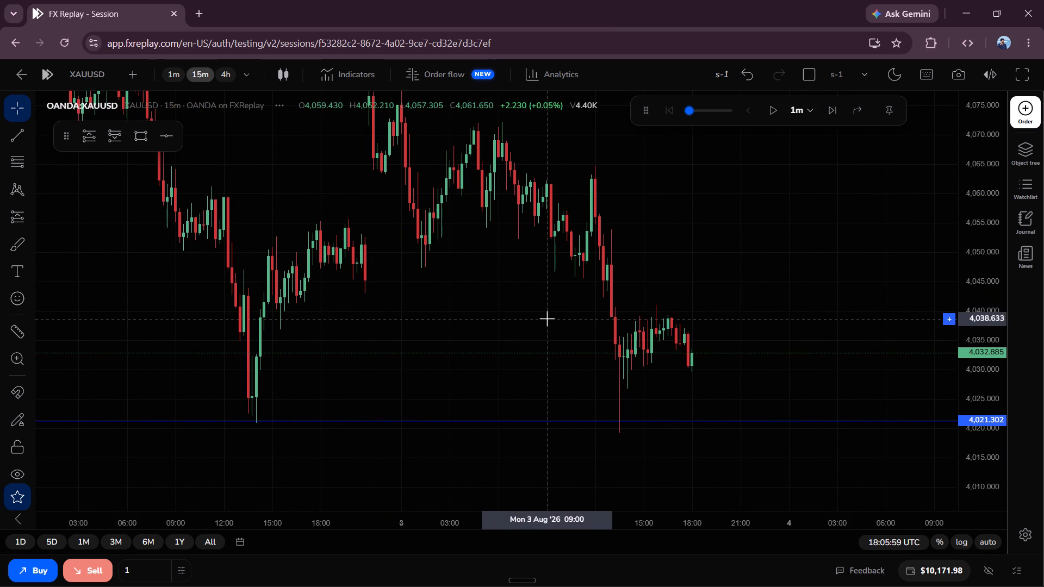
click(168, 72)
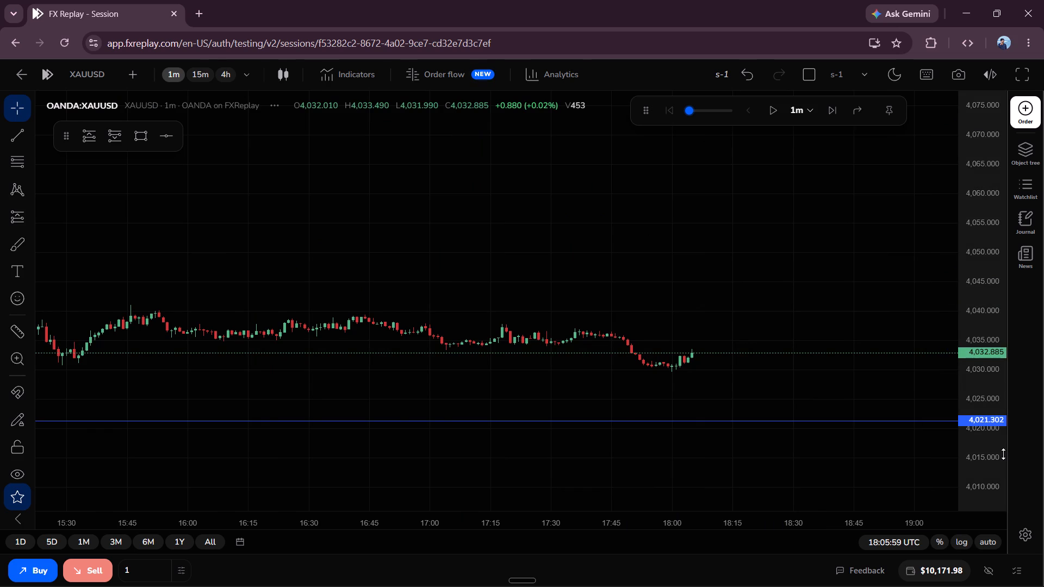
drag(1003, 454, 969, 273)
drag(838, 419, 800, 292)
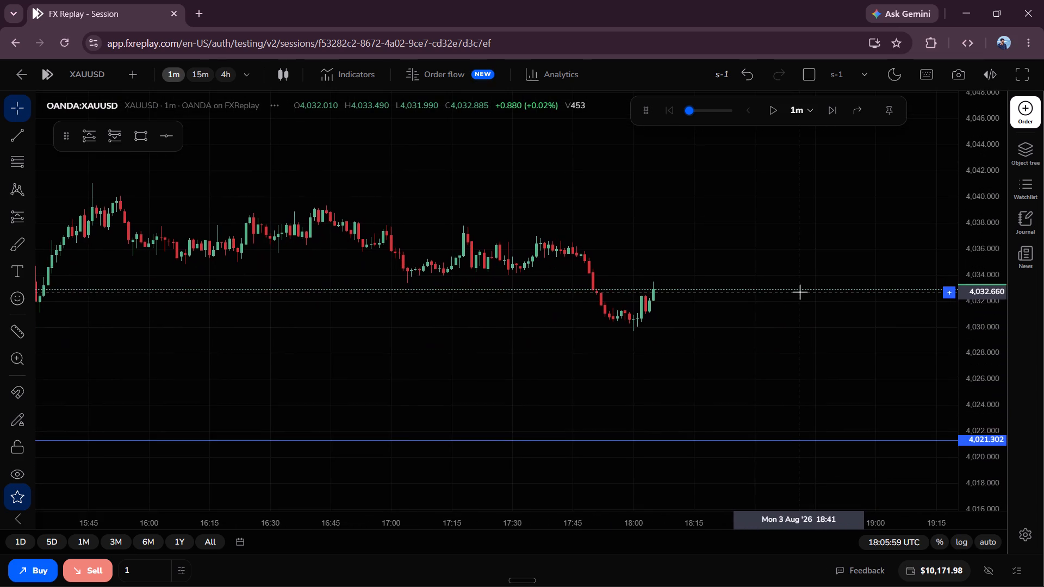
Run the replay on the 1-minute chart, raise its speed to the maximum, and pause at about 19:00.
click(773, 111)
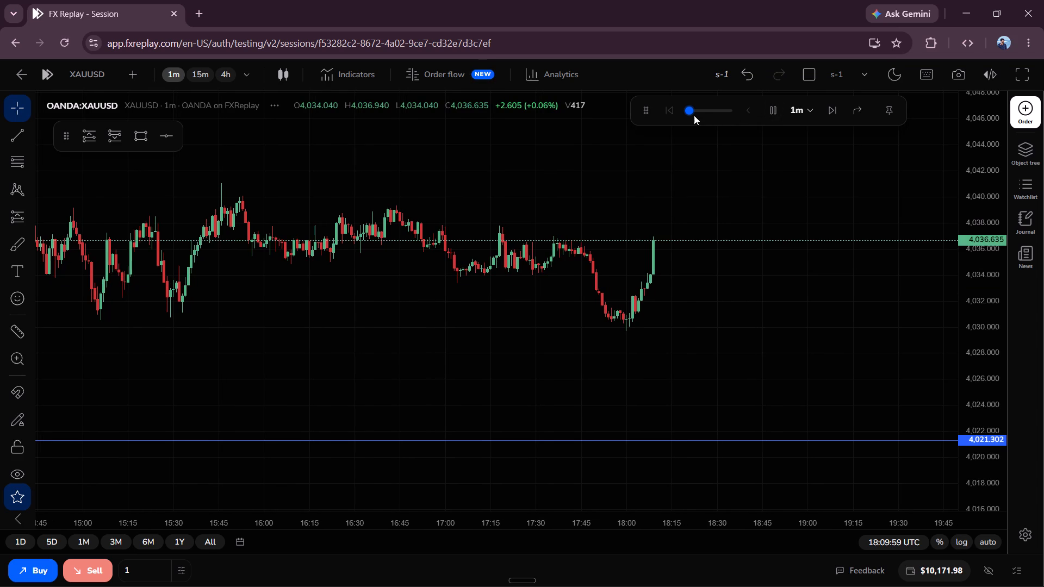
drag(692, 115, 760, 117)
click(685, 103)
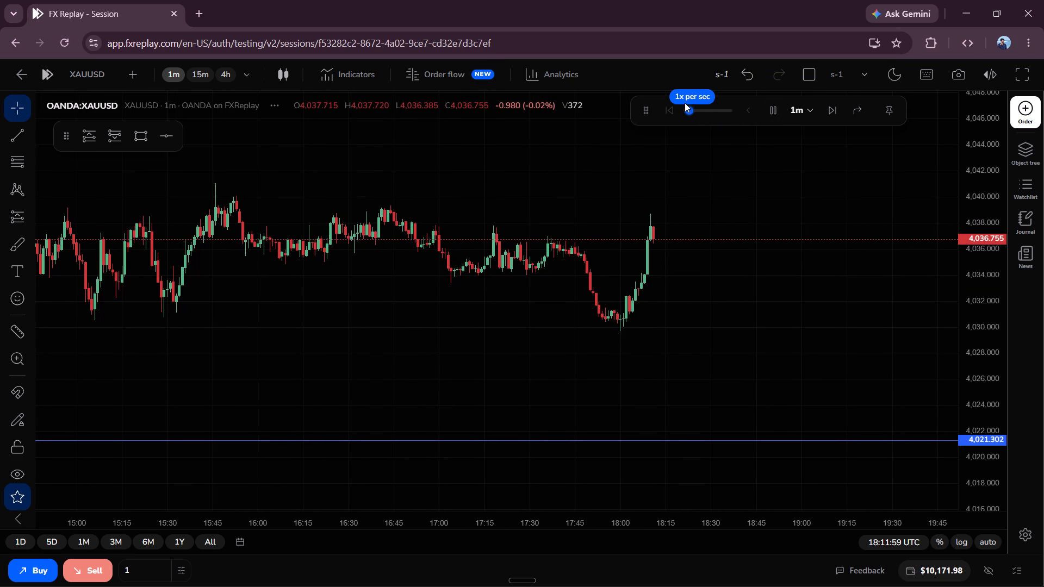
click(687, 105)
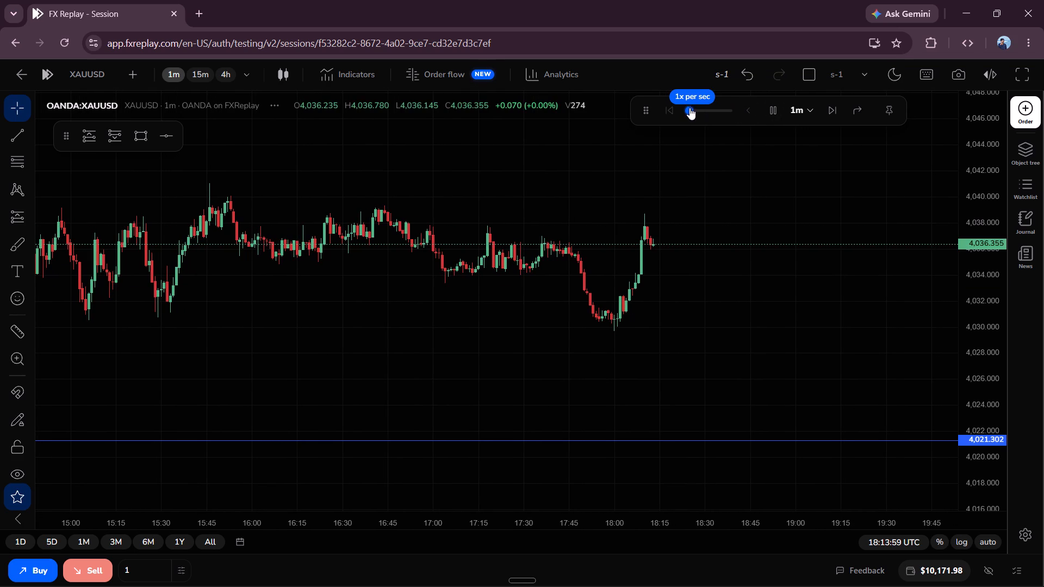
drag(688, 107, 759, 108)
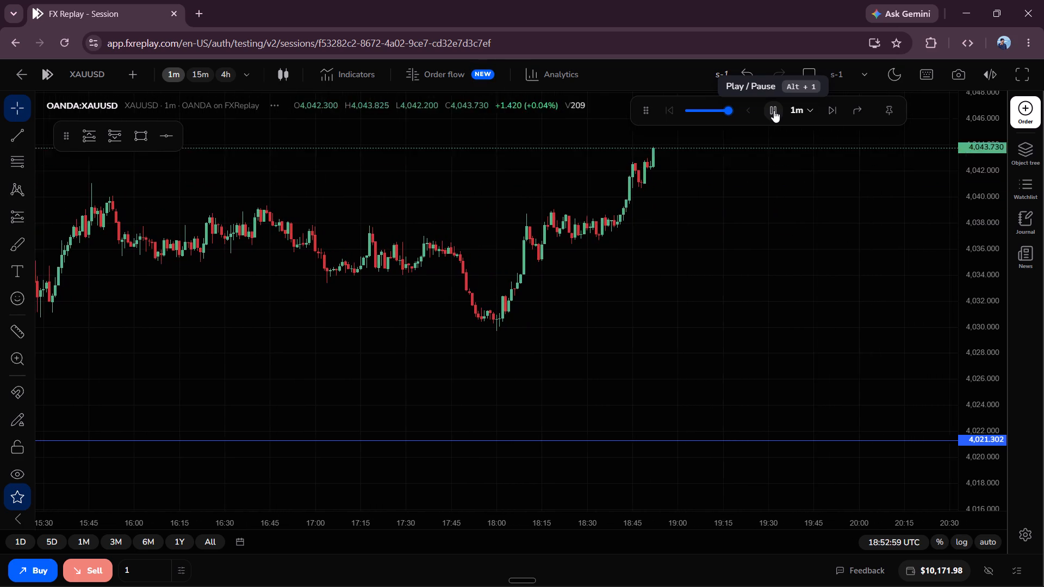
click(774, 110)
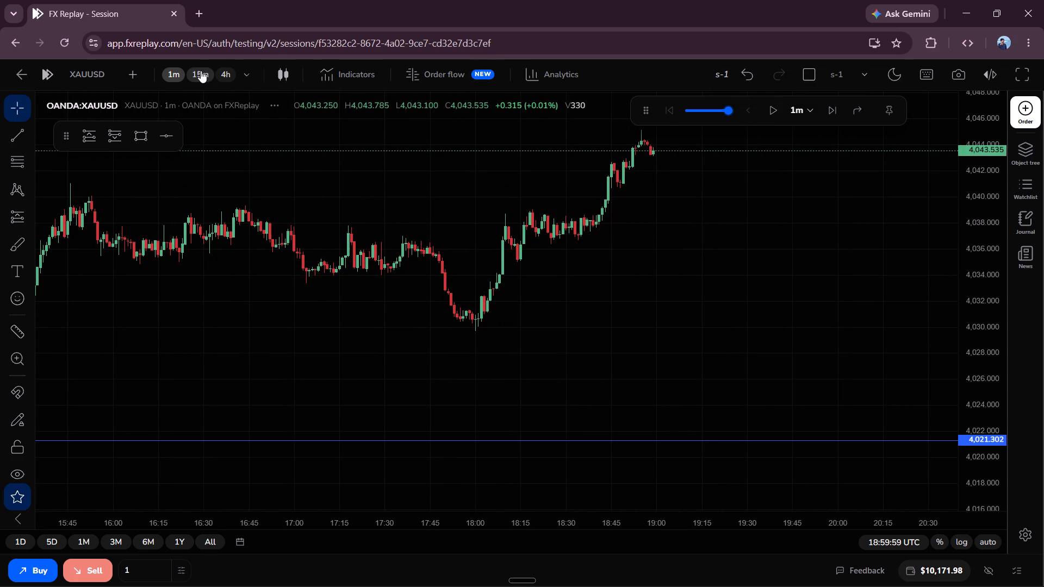
Switch to the 15-minute chart and advance the replay to about 19:28.
click(201, 71)
drag(437, 220, 341, 370)
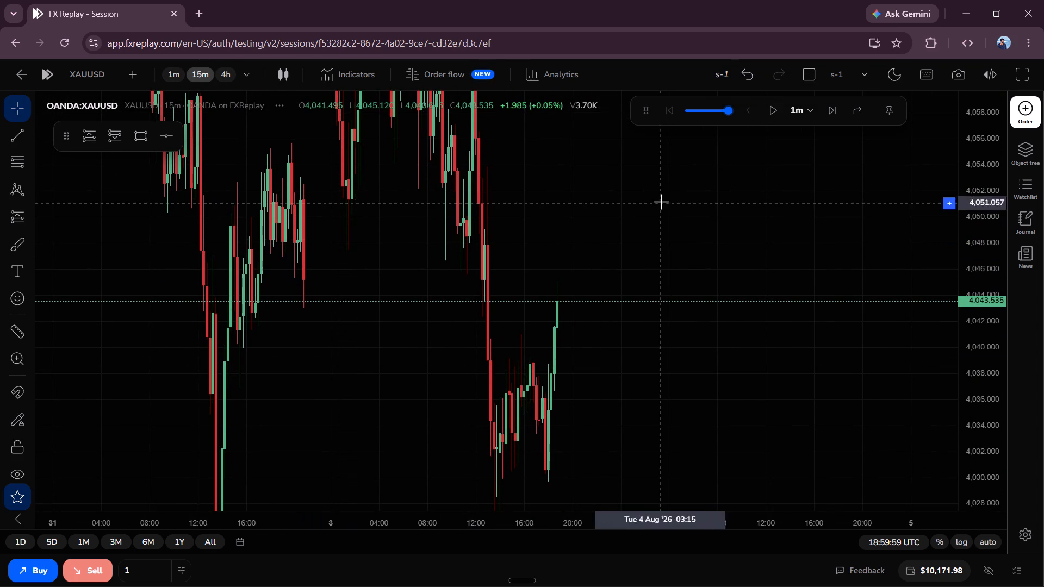
click(768, 119)
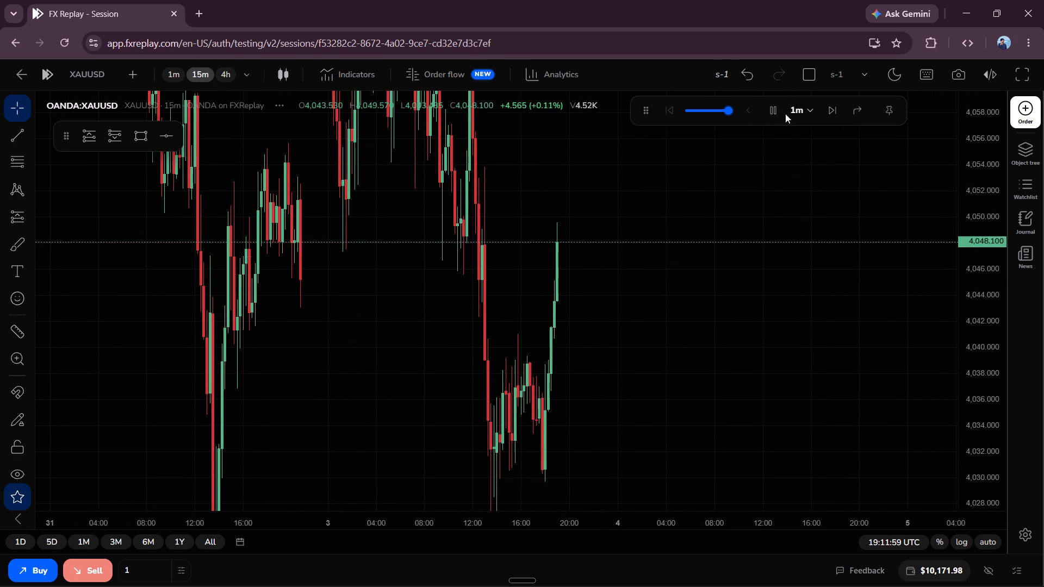
click(775, 109)
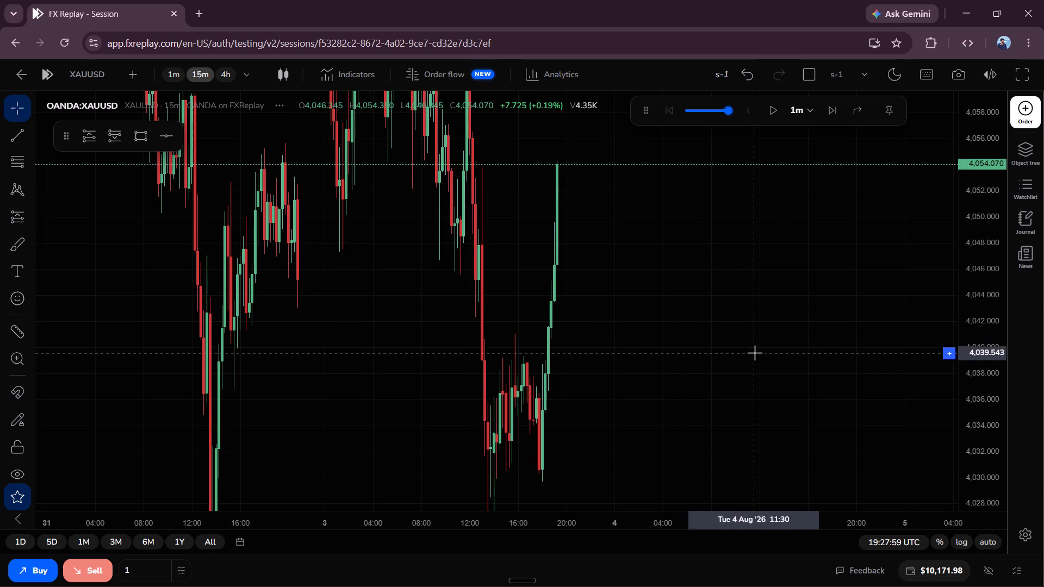
Move the upper horizontal line down to about 4,065, near the swing high before the latest drop.
drag(982, 273, 910, 447)
drag(791, 296, 784, 321)
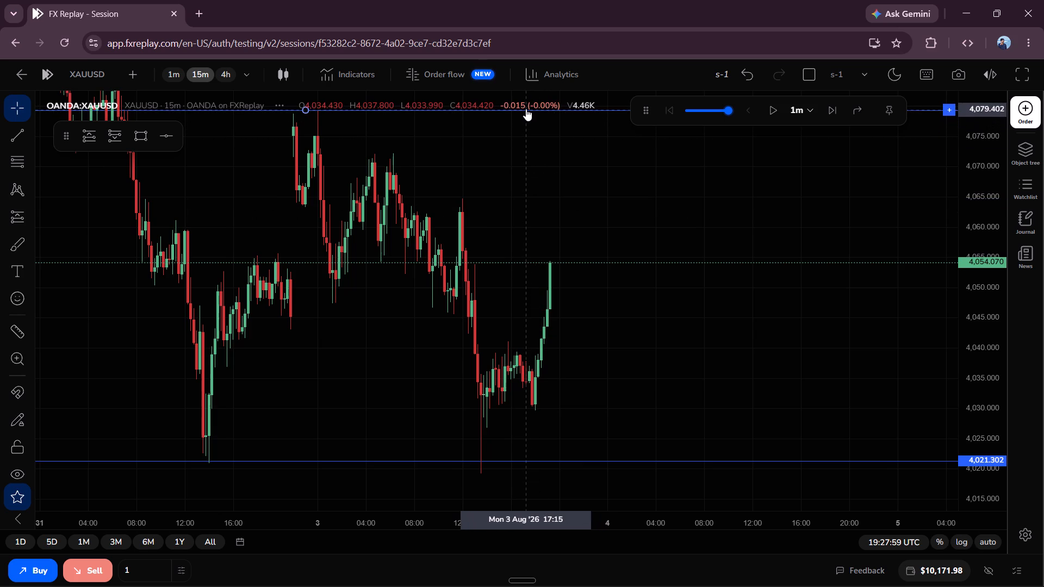
drag(526, 109, 520, 195)
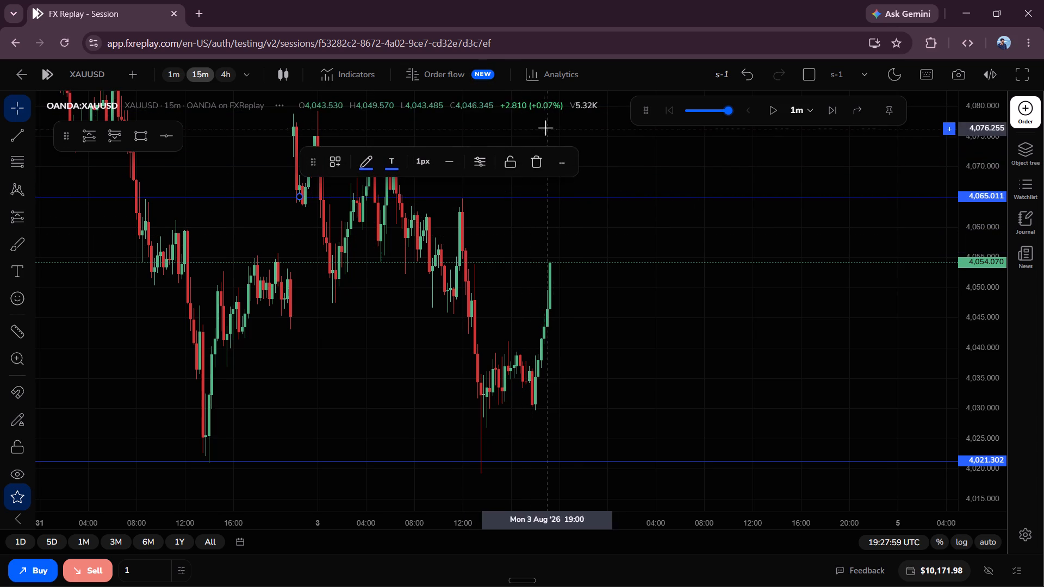
Examine the latest upward move in detail on the 1-minute chart.
click(175, 68)
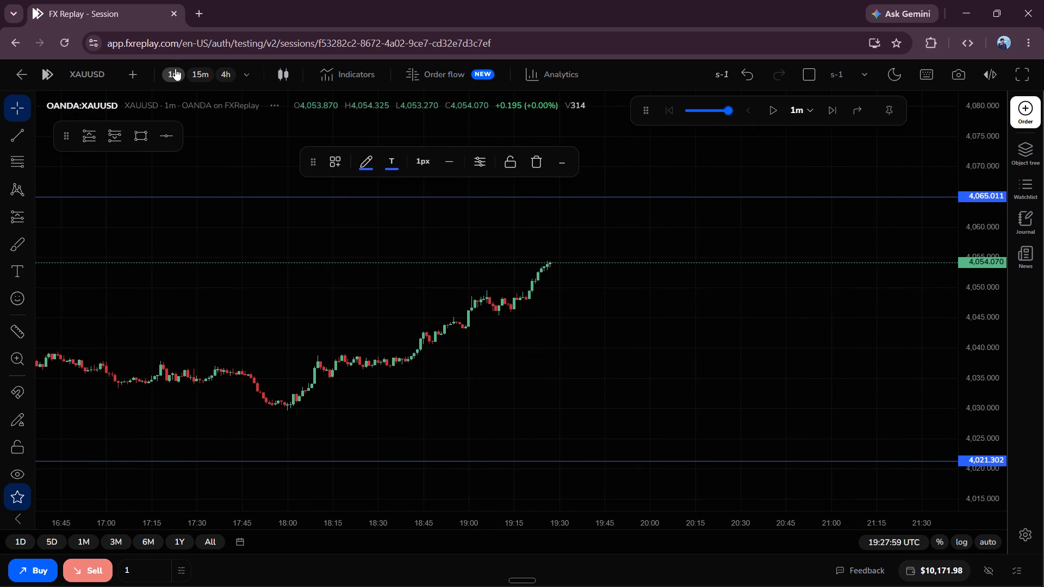
drag(989, 423, 972, 363)
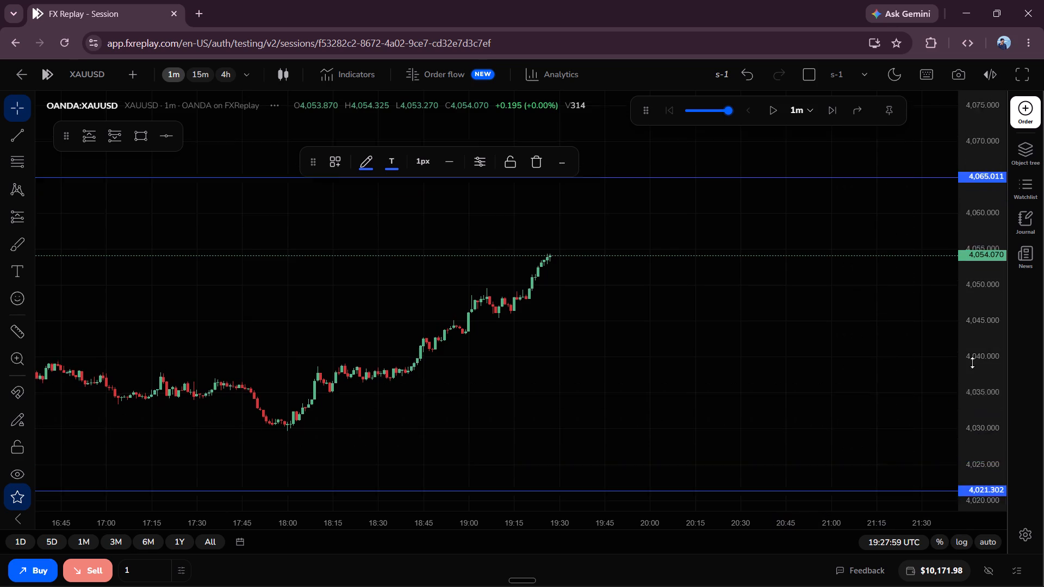
drag(972, 363, 939, 188)
drag(651, 355, 786, 345)
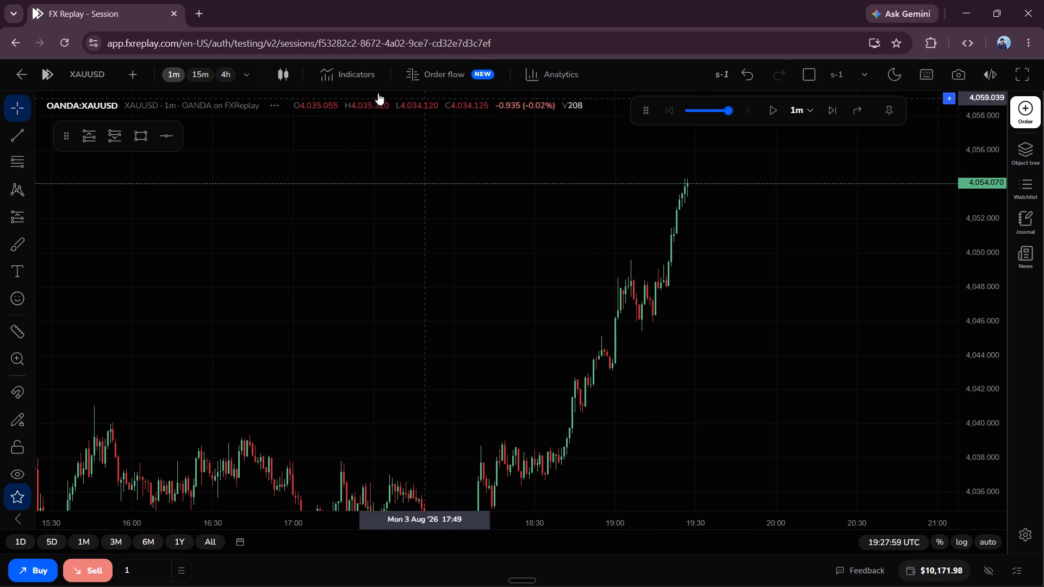
Return to the 15-minute chart with both horizontal levels in view and advance the replay to about 20:53.
click(198, 76)
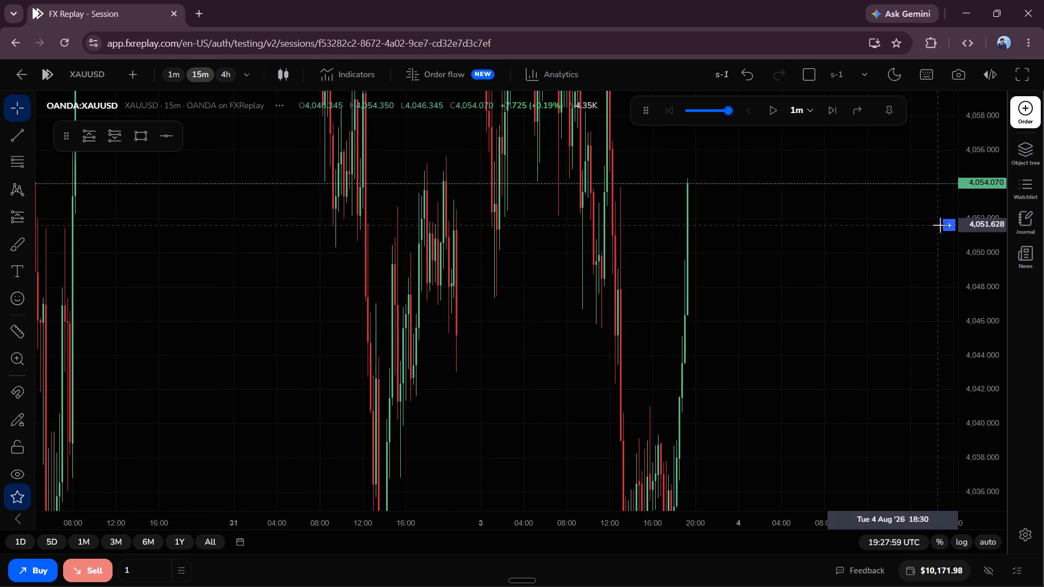
drag(987, 224, 953, 423)
scroll(866, 353, left, 1)
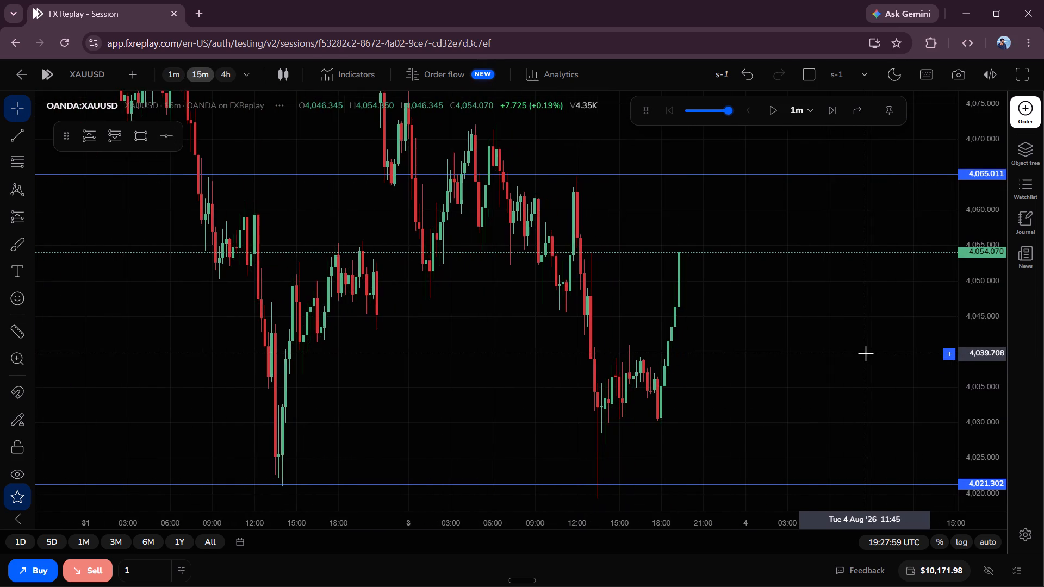
click(771, 111)
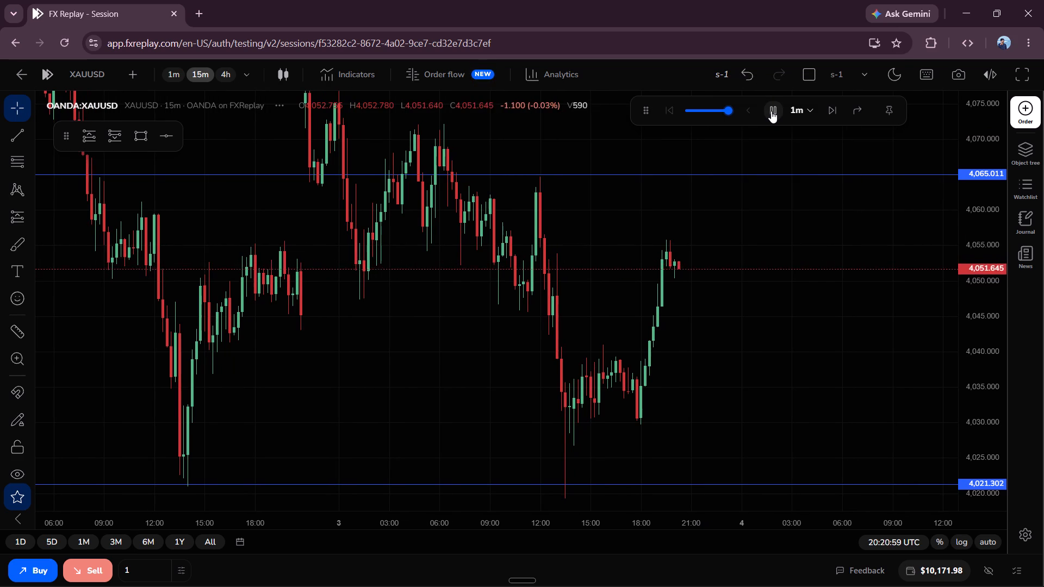
click(771, 111)
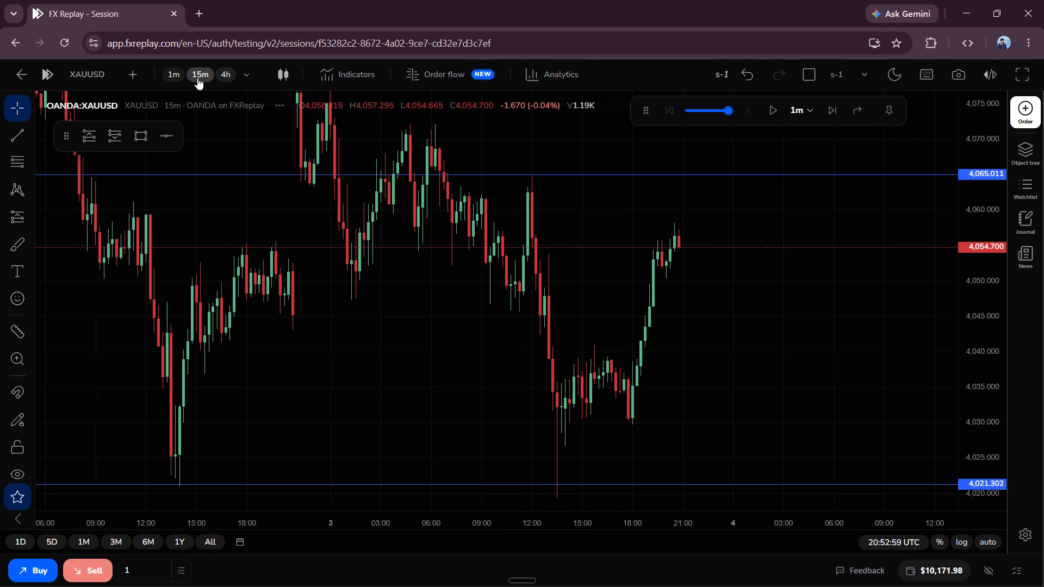
Examine the swing structure and latest pullback below the upper horizontal line on the 1-minute chart.
click(181, 71)
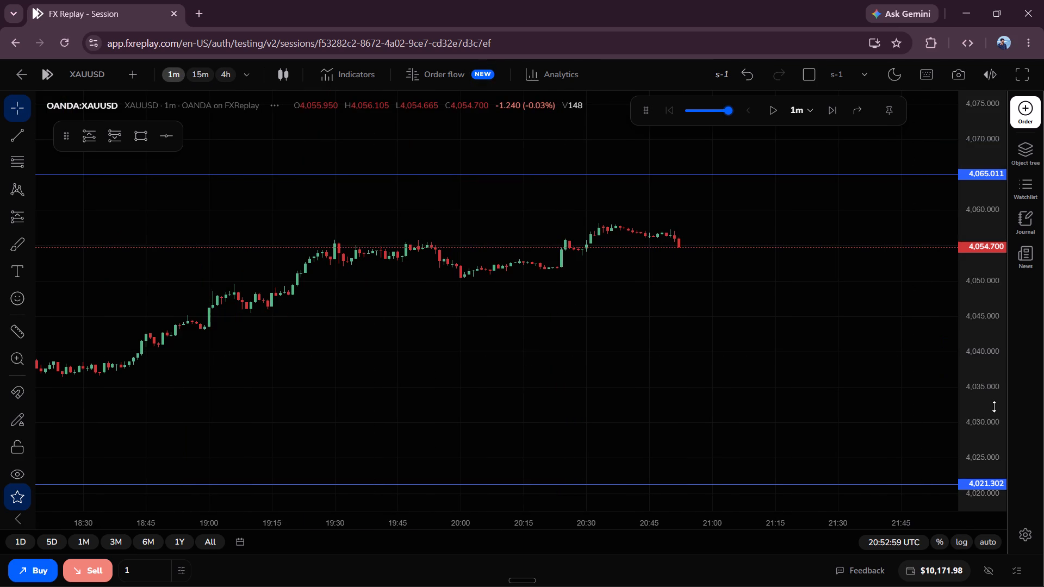
drag(994, 407, 964, 180)
drag(709, 210, 653, 367)
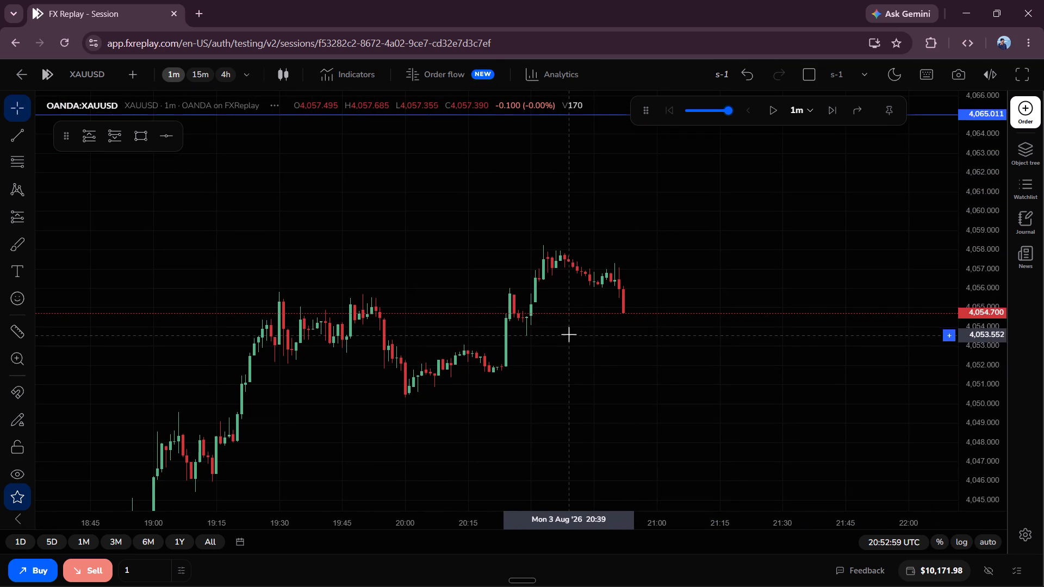
drag(568, 334, 501, 335)
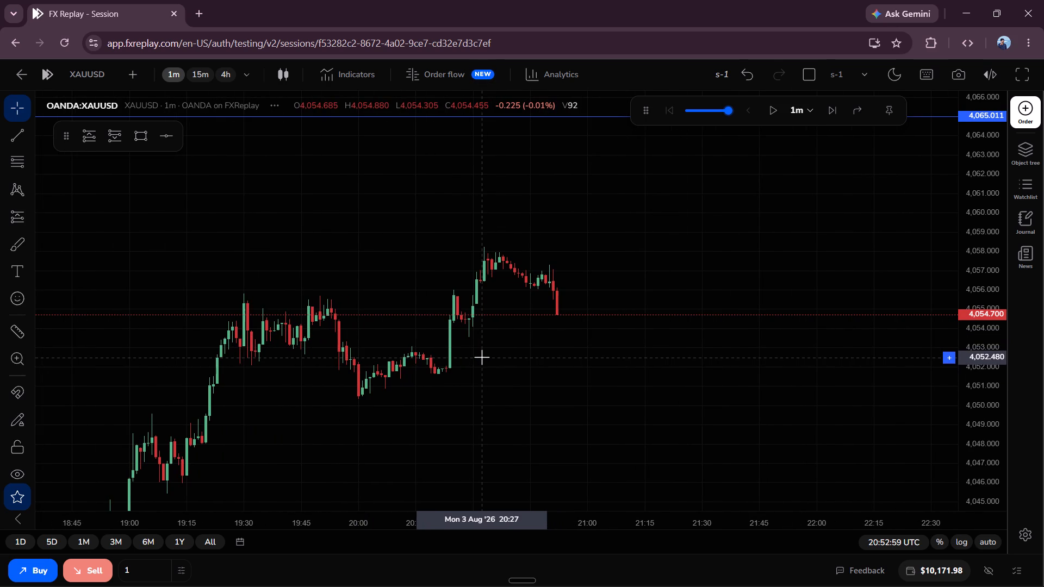
drag(979, 407, 966, 259)
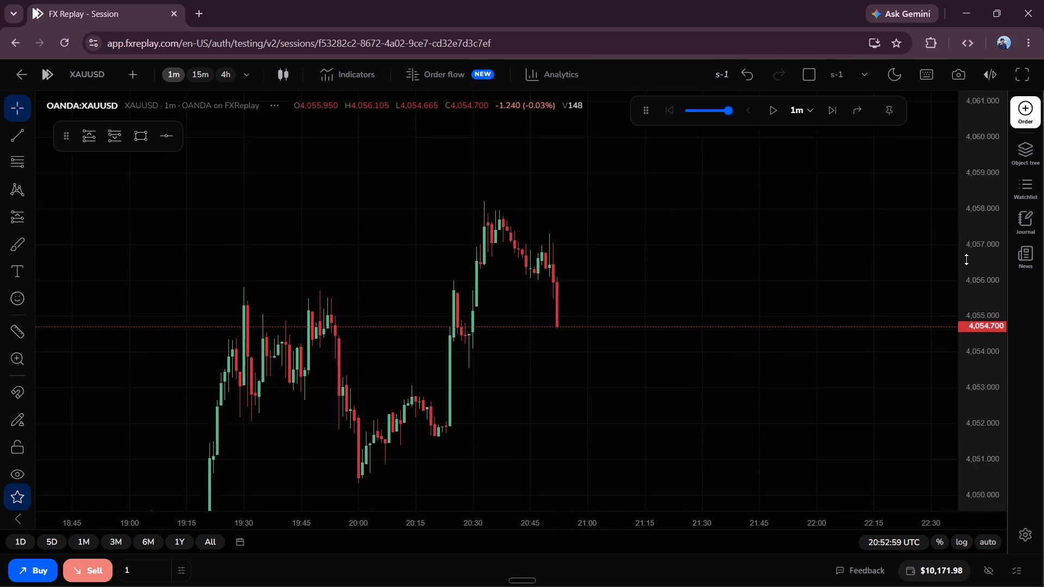
drag(966, 259, 963, 253)
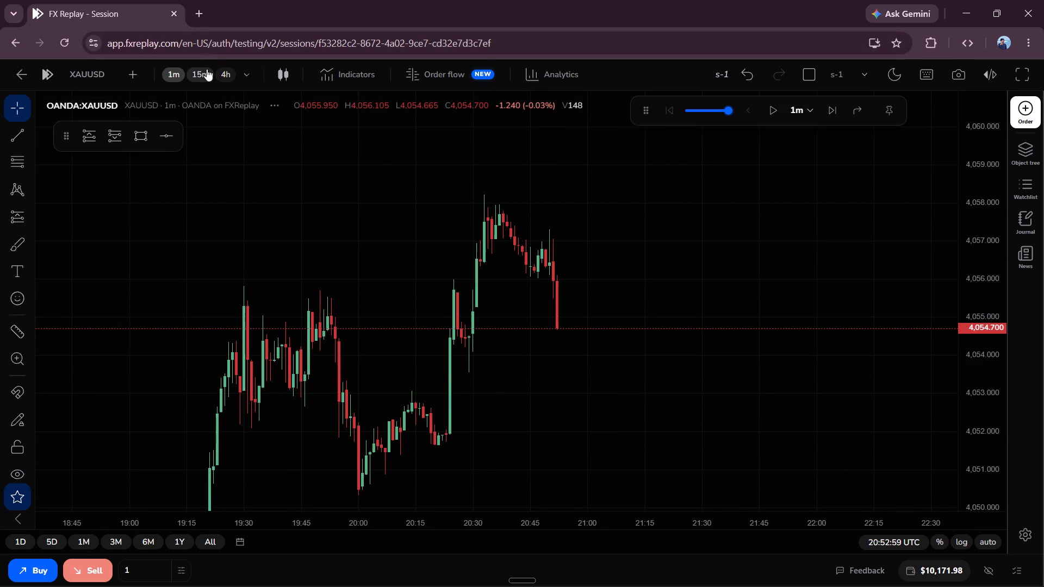
Add a horizontal line at about 4,029.9, along the higher swing low on the 15-minute chart.
click(207, 69)
drag(986, 232, 948, 395)
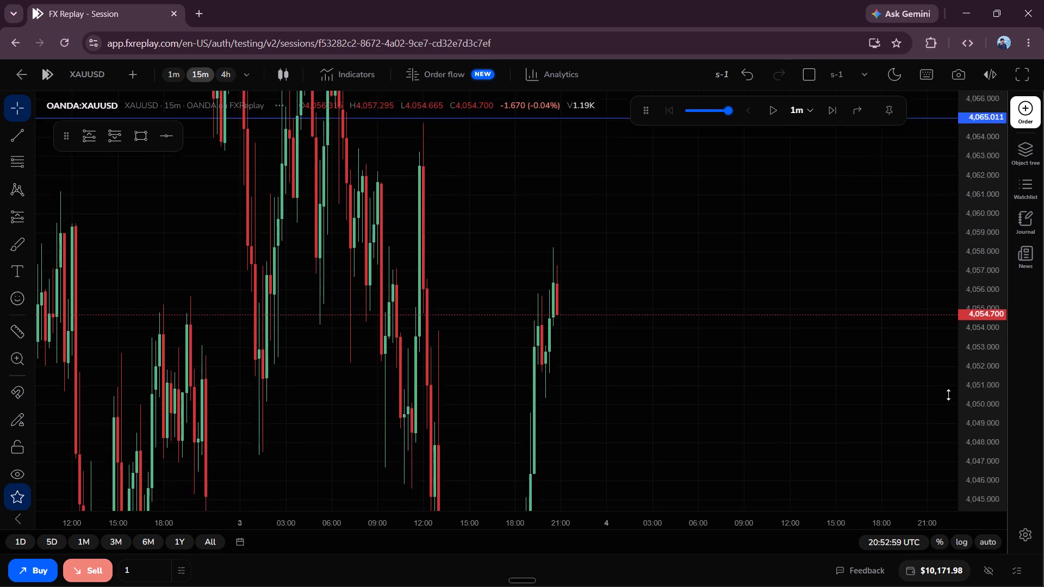
drag(948, 395, 931, 457)
drag(852, 380, 827, 205)
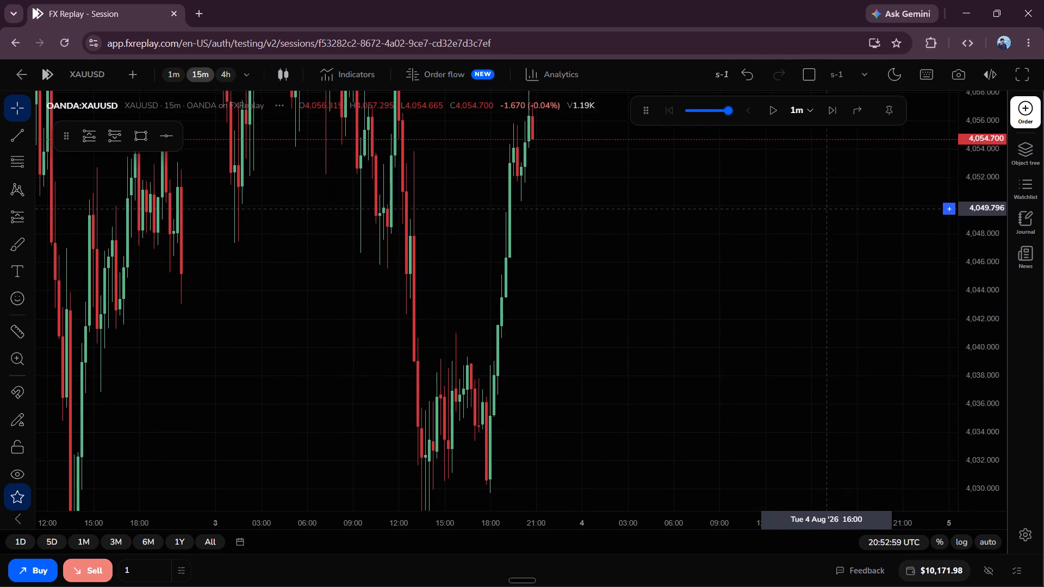
drag(827, 205, 831, 171)
drag(986, 170, 955, 327)
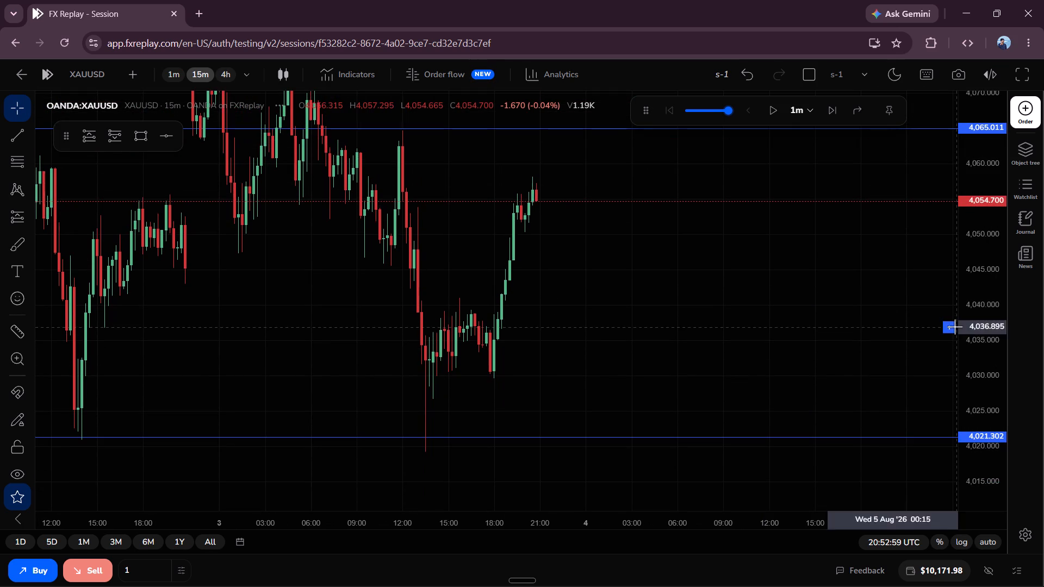
click(164, 136)
click(371, 376)
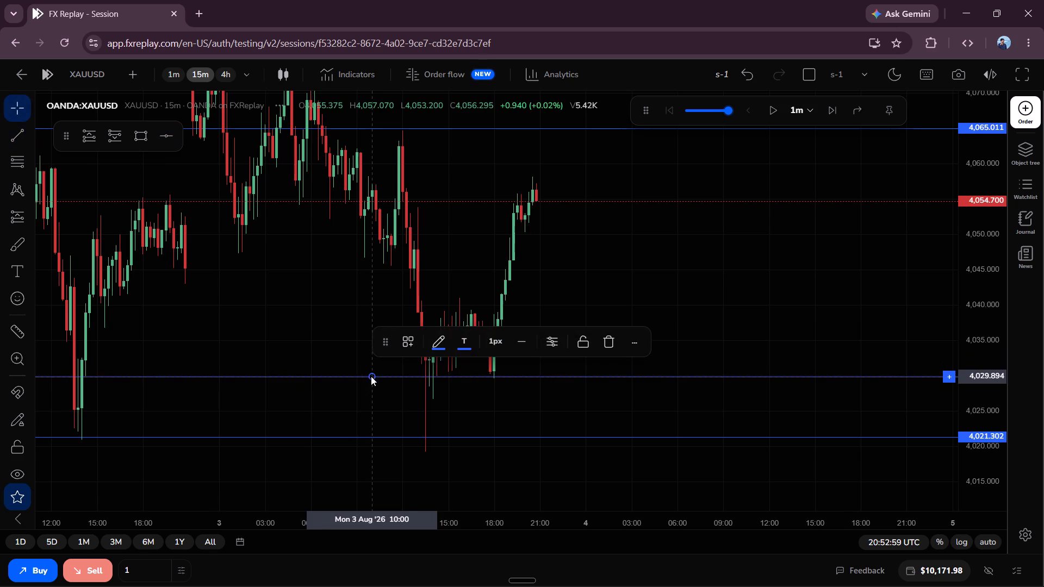
Advance the replay on the 1-minute chart to about 22:15.
drag(568, 282, 518, 373)
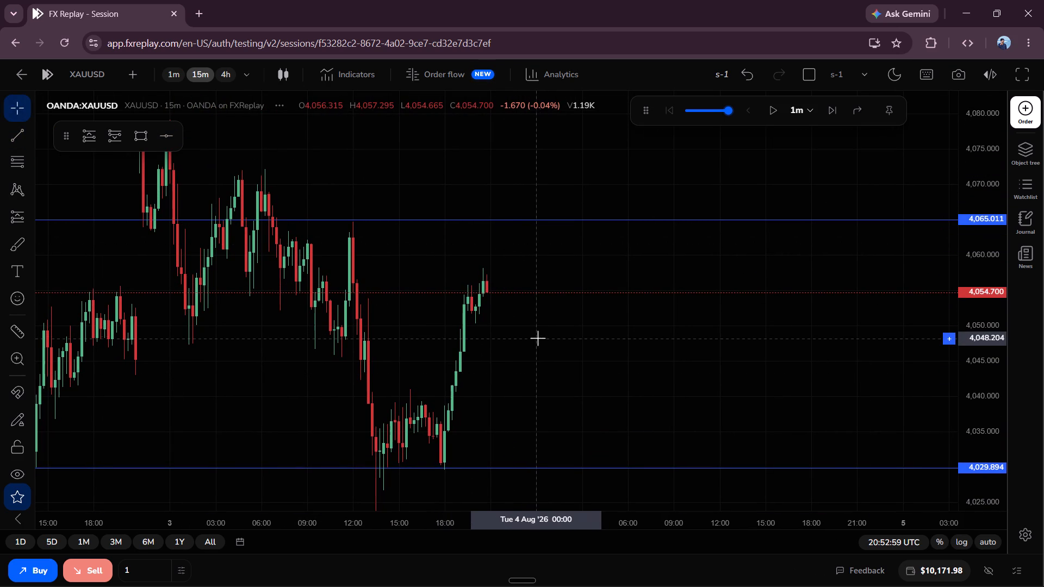
drag(538, 338, 531, 313)
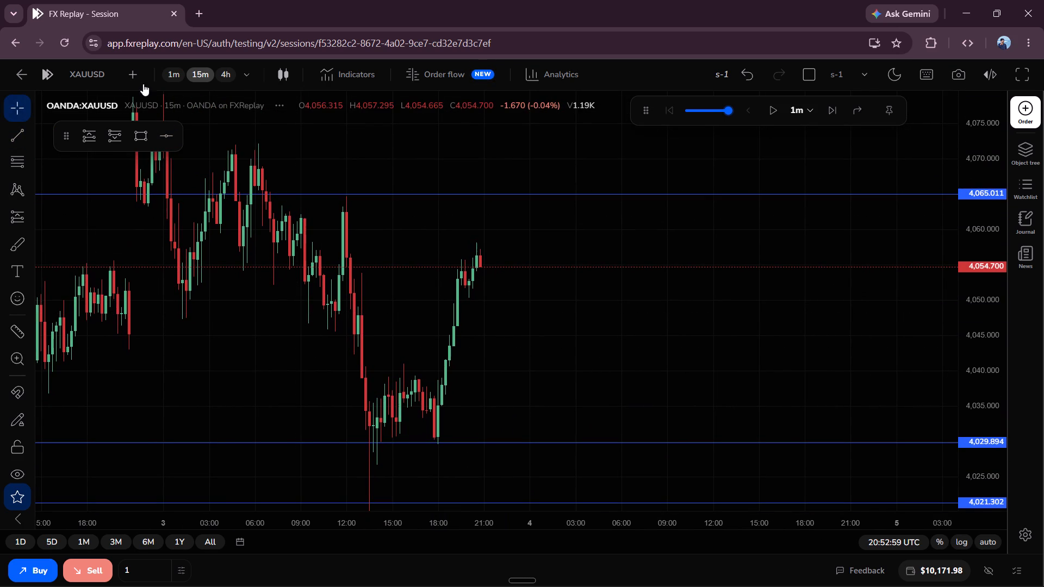
click(176, 67)
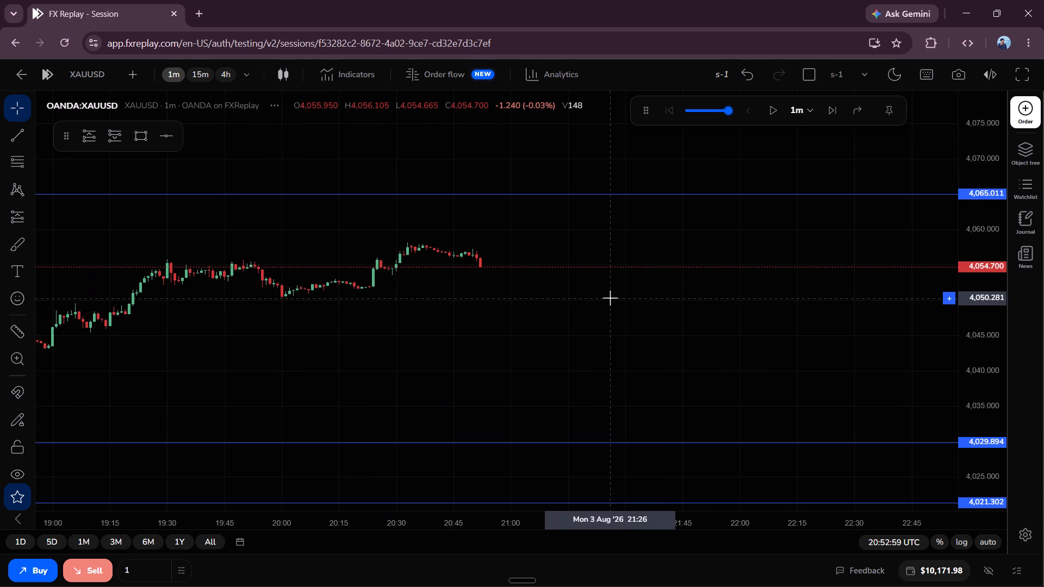
drag(993, 458, 975, 193)
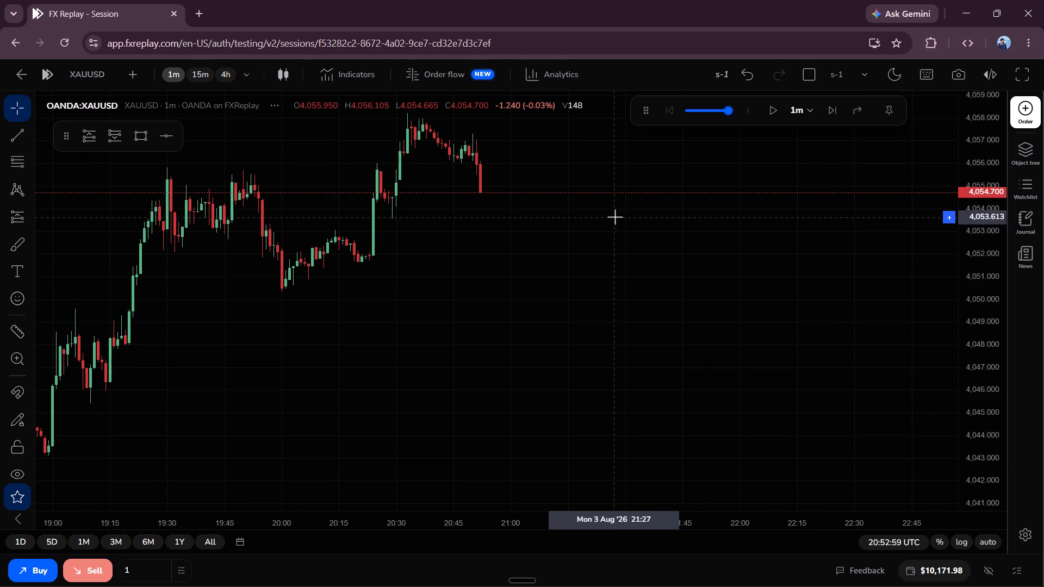
drag(469, 218, 486, 295)
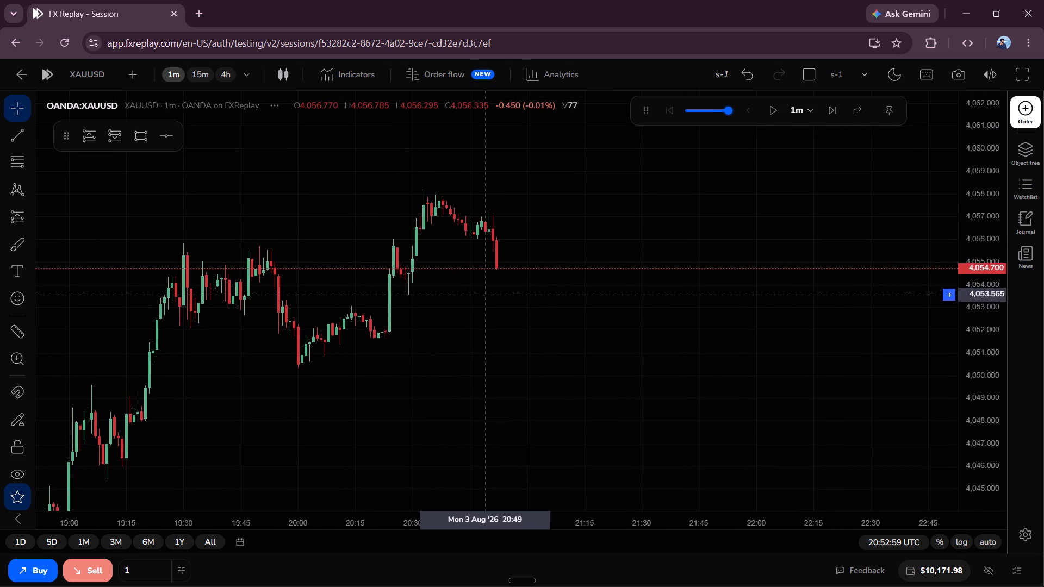
drag(486, 295, 486, 312)
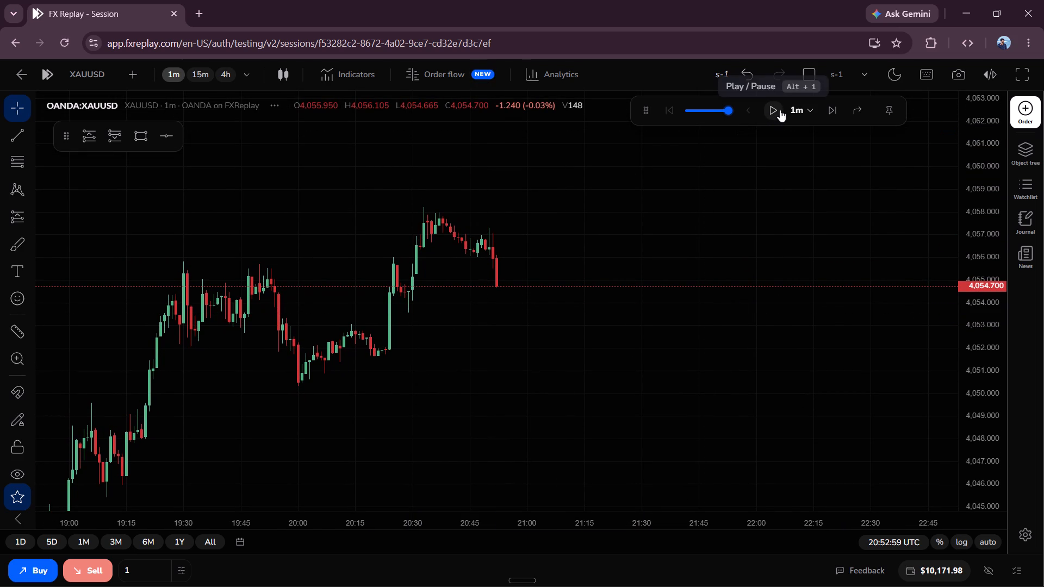
click(780, 110)
click(780, 110)
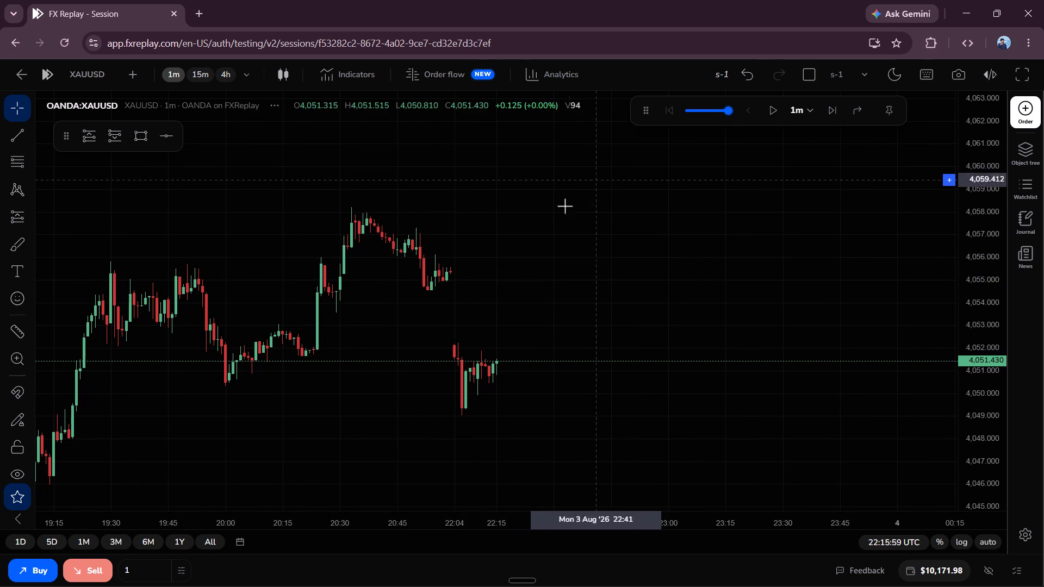
Run the replay on to about 05:11 on 4 August, returning to the 15-minute chart before pausing.
click(771, 103)
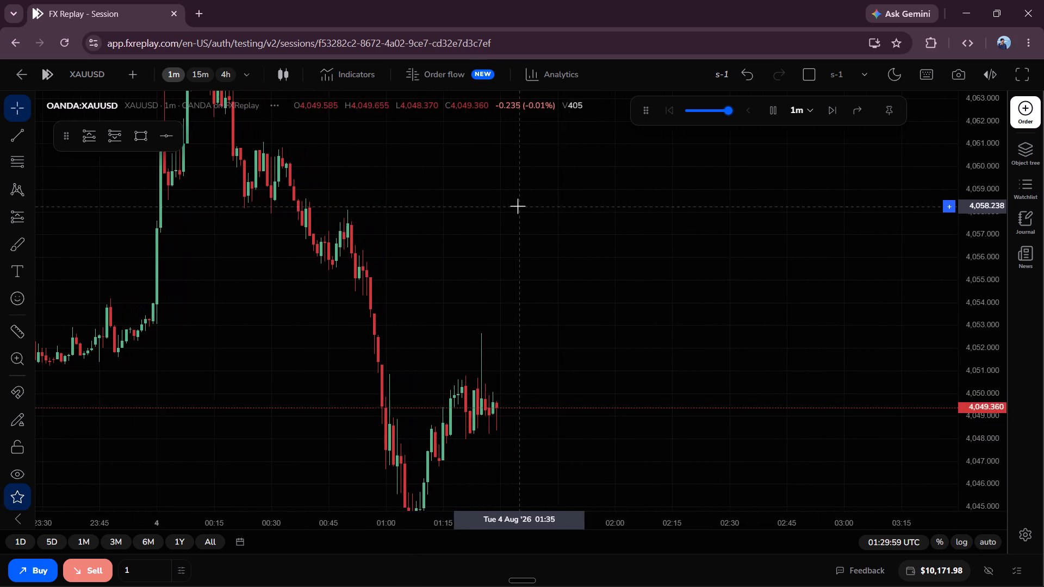
click(200, 78)
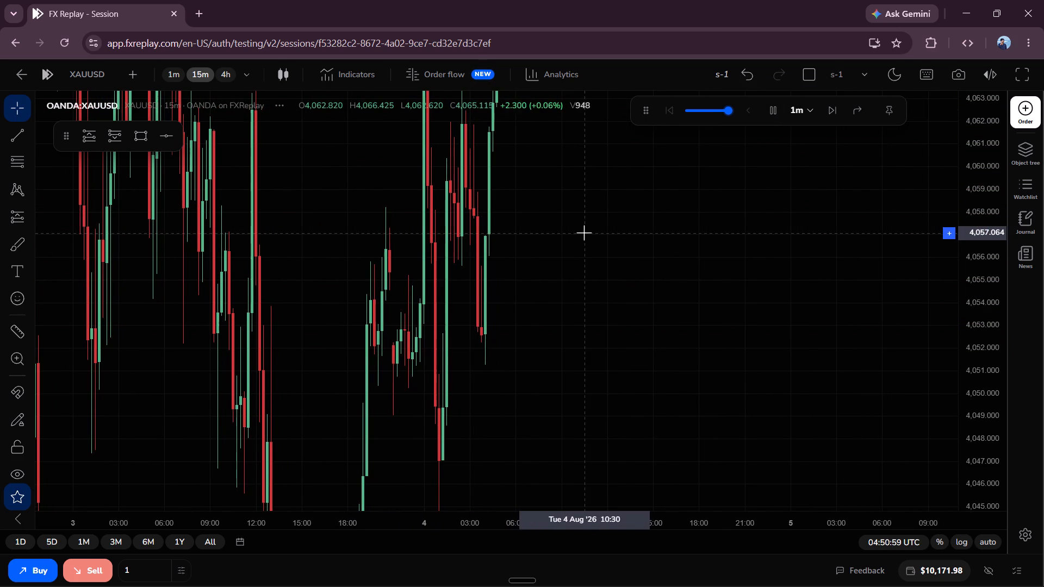
click(775, 112)
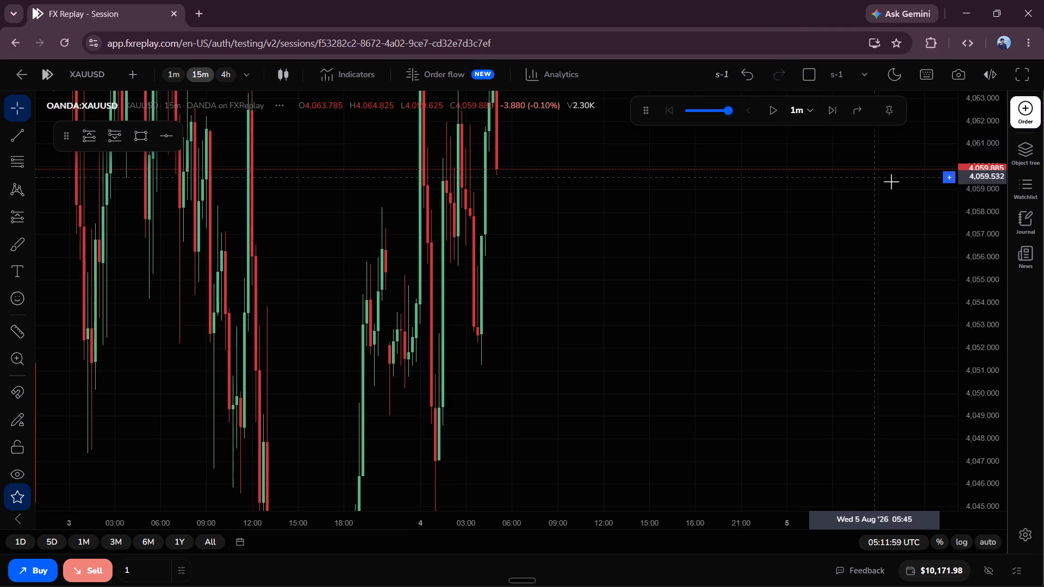
Move the 4,029.9 horizontal line up to about 4,046.8, near the latest major swing low.
drag(998, 192, 916, 433)
drag(627, 335, 697, 305)
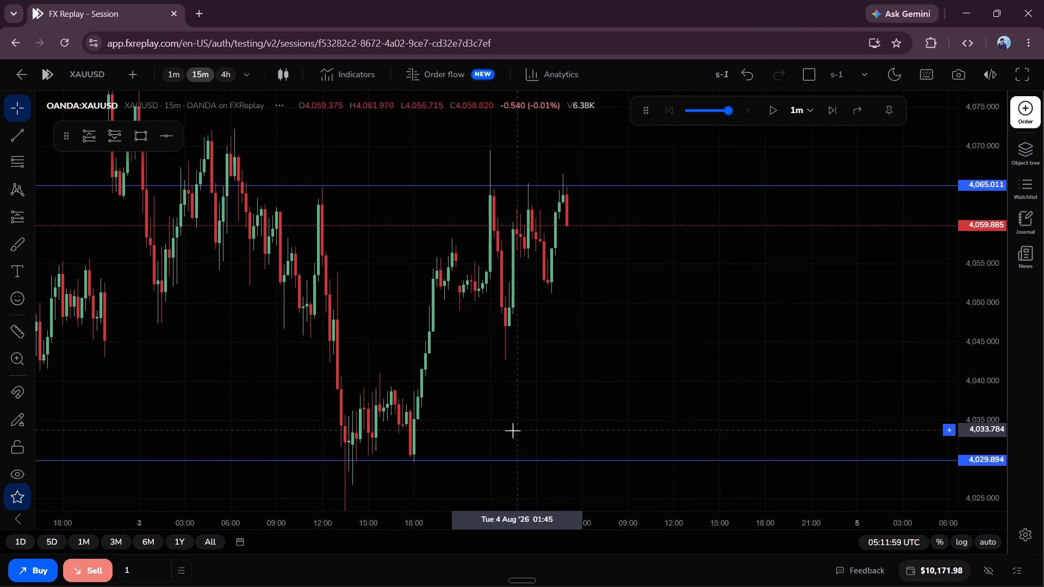
drag(488, 463, 623, 320)
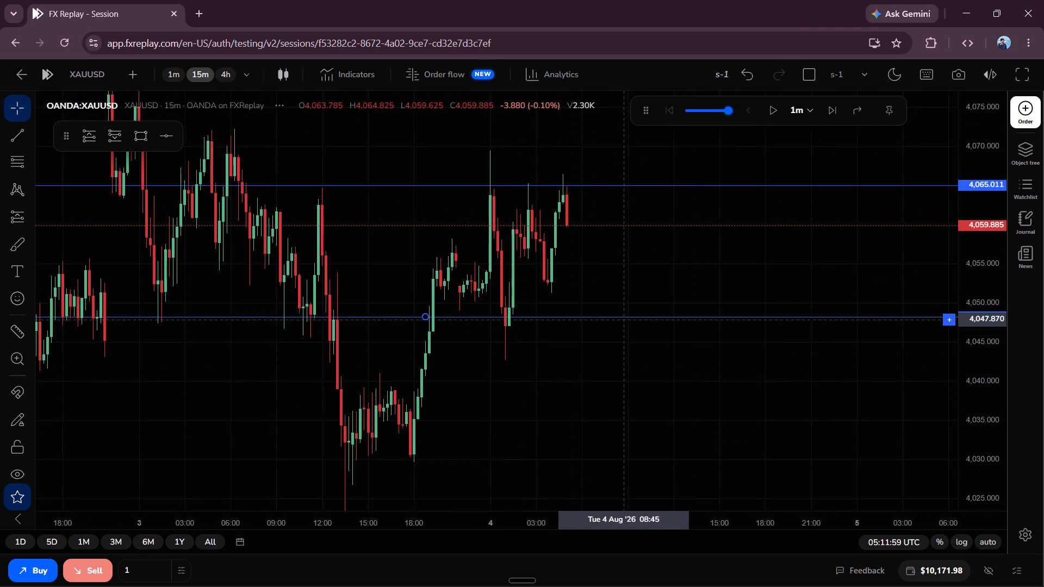
drag(623, 320, 624, 330)
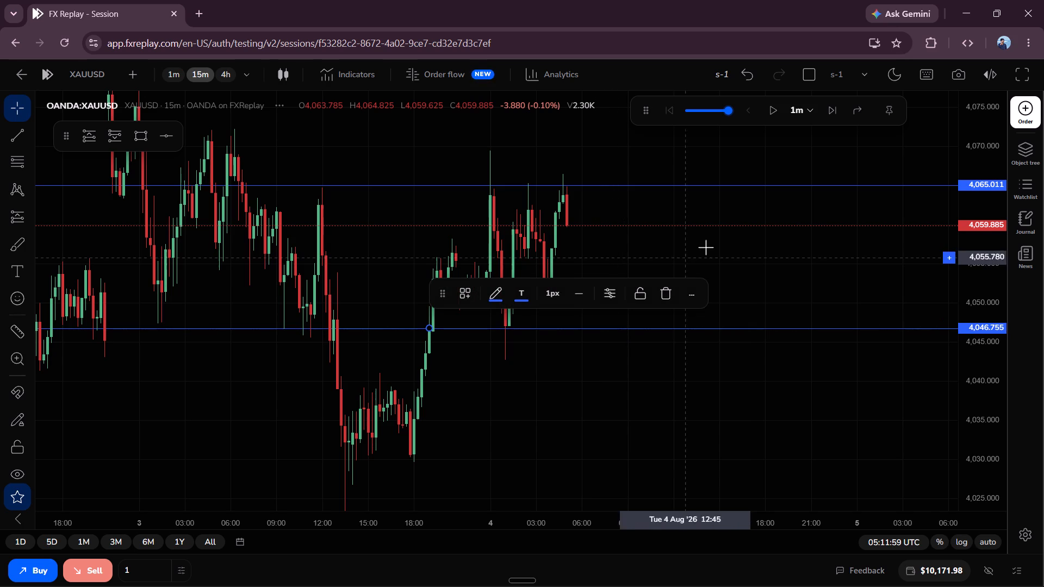
click(720, 239)
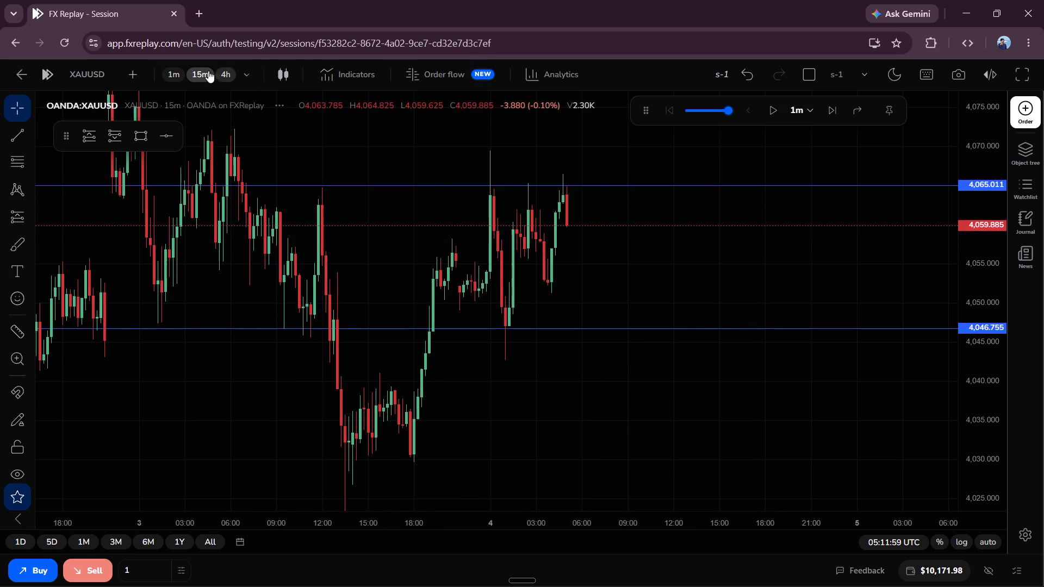
Review the pullback on the 1-minute chart and advance the replay to about 09:09, finishing on the 15-minute chart.
click(176, 71)
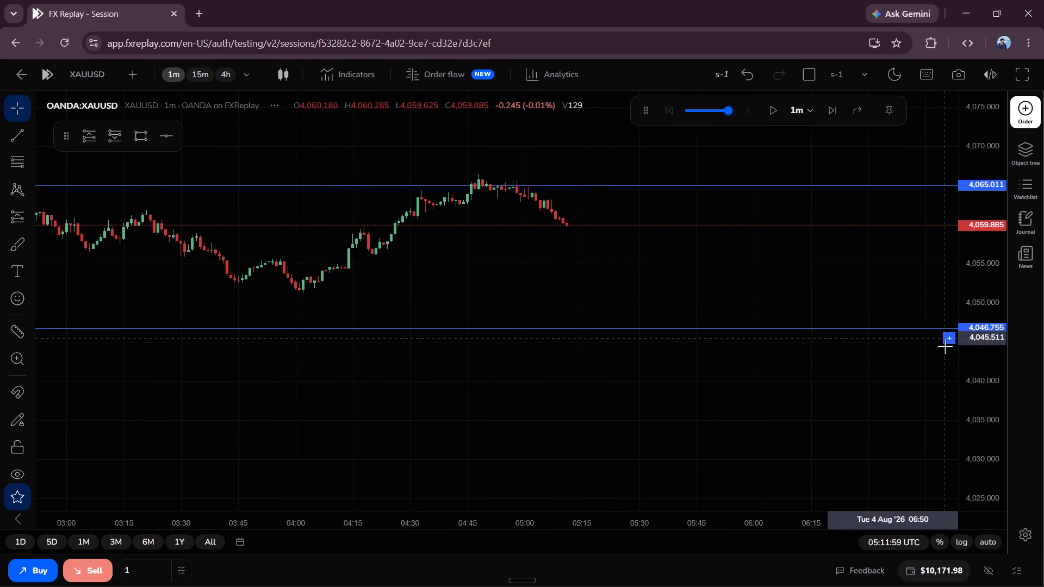
drag(967, 408, 916, 179)
drag(532, 196, 562, 326)
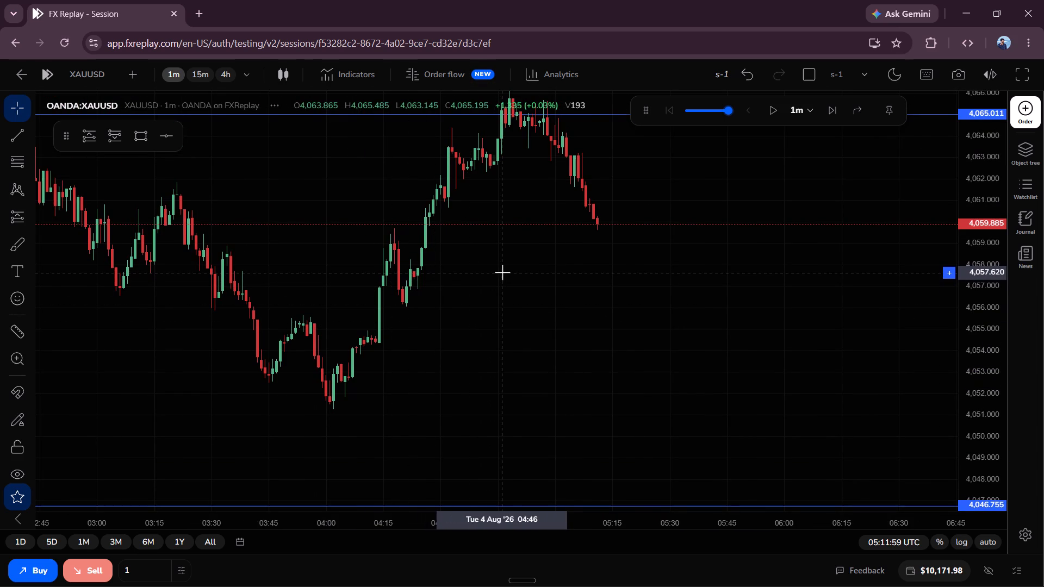
drag(509, 240, 498, 298)
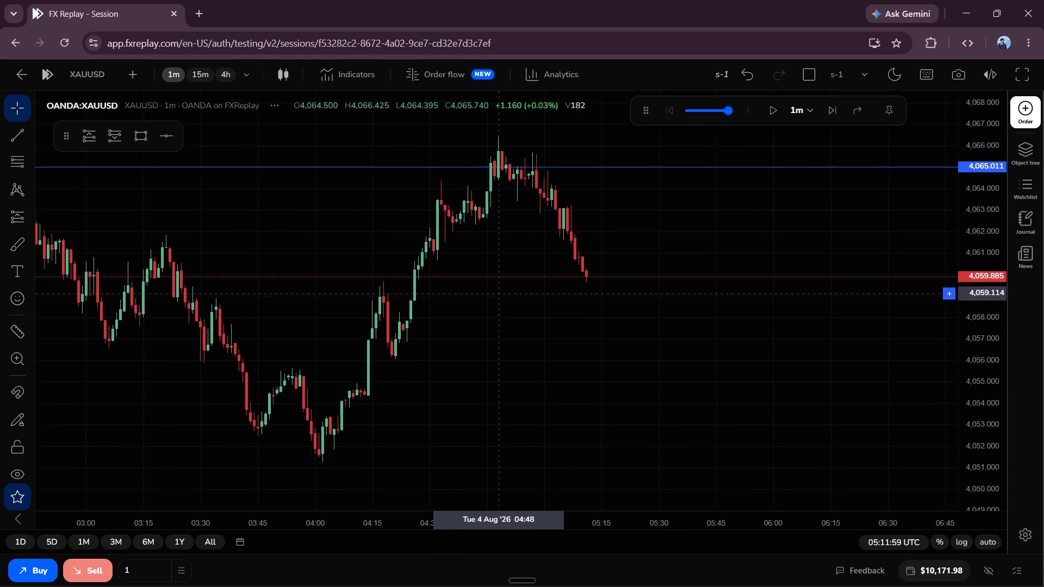
drag(498, 298, 496, 298)
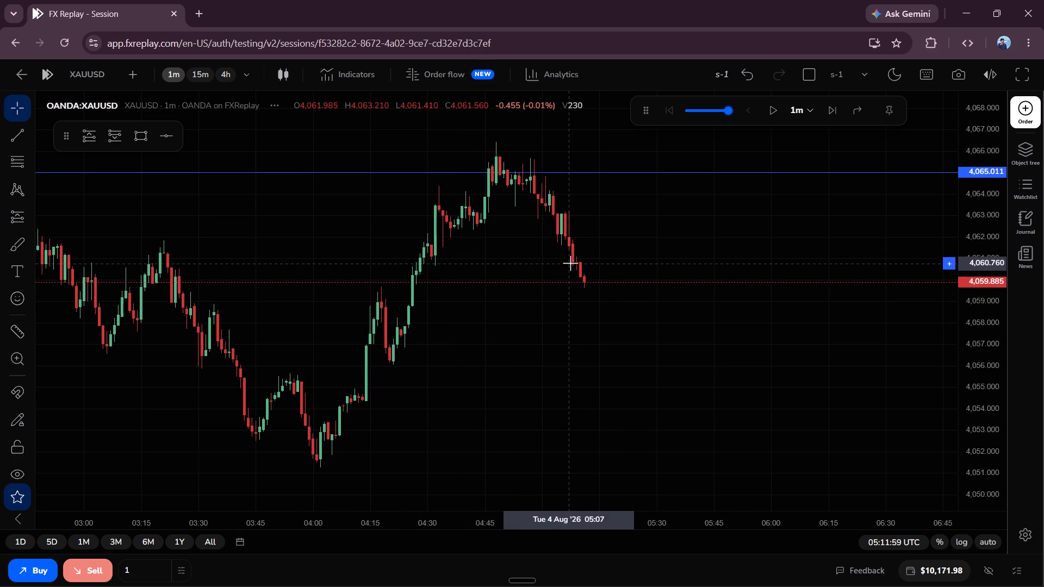
click(778, 106)
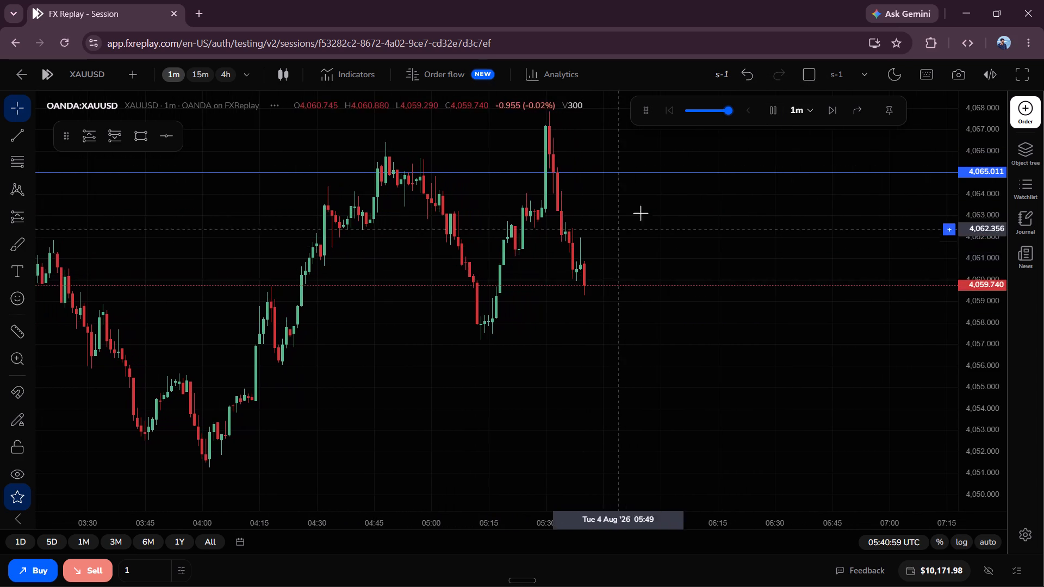
click(200, 67)
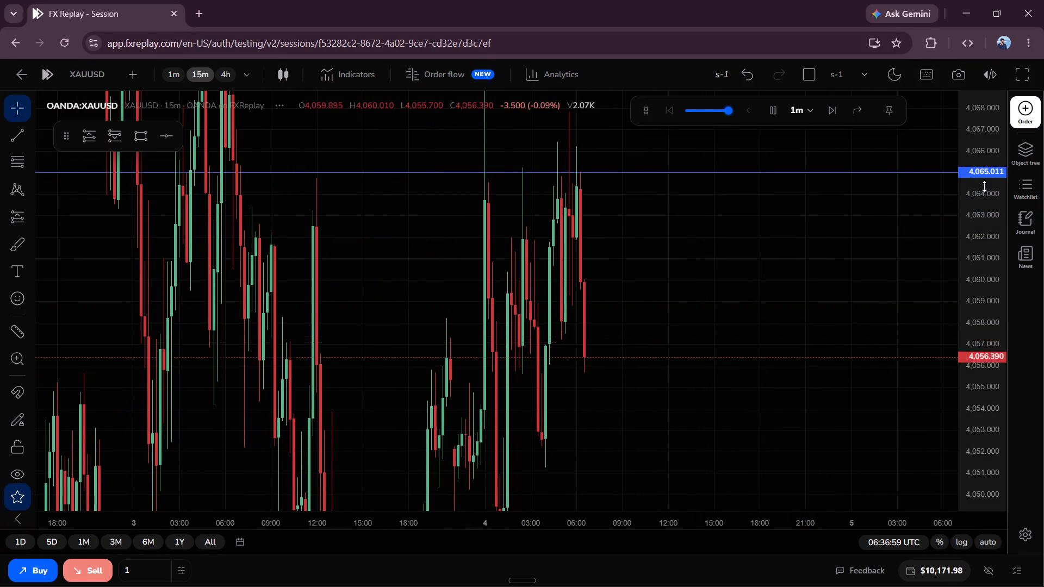
drag(984, 186, 980, 220)
drag(980, 220, 972, 347)
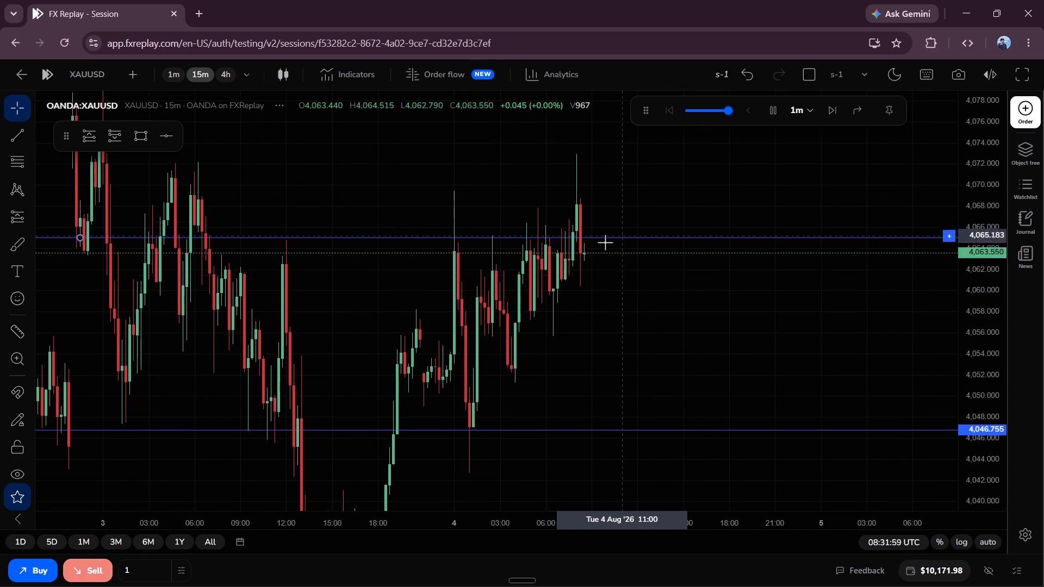
click(778, 111)
Move the upper horizontal line up to about 4,068.8, near the recent swing highs.
drag(614, 237, 614, 197)
Advance the replay on the 15-minute chart to about 09:26, with both horizontal levels in view.
drag(656, 253, 674, 133)
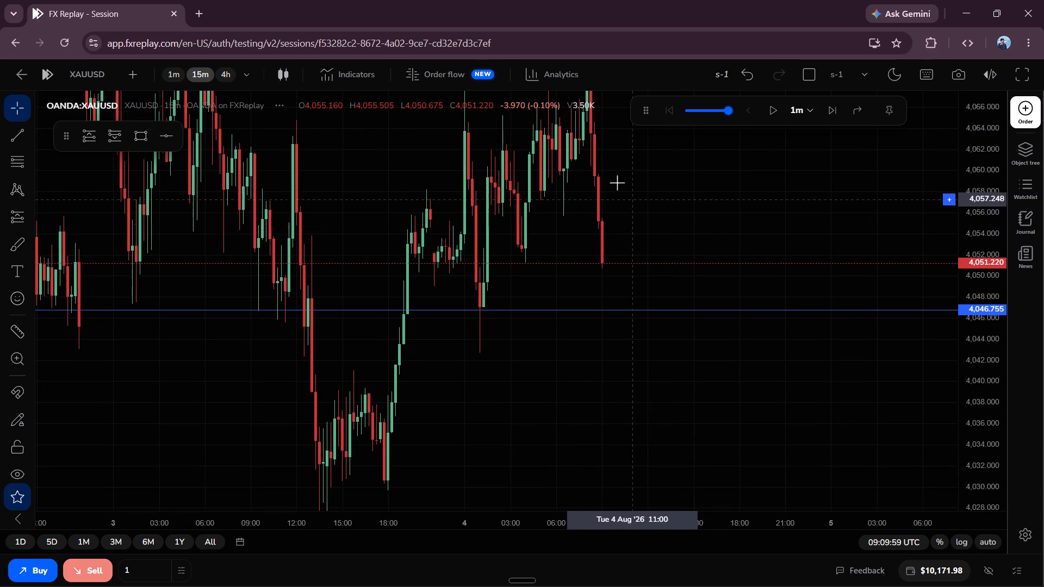
drag(893, 208, 819, 344)
drag(984, 242, 966, 316)
drag(750, 348, 774, 290)
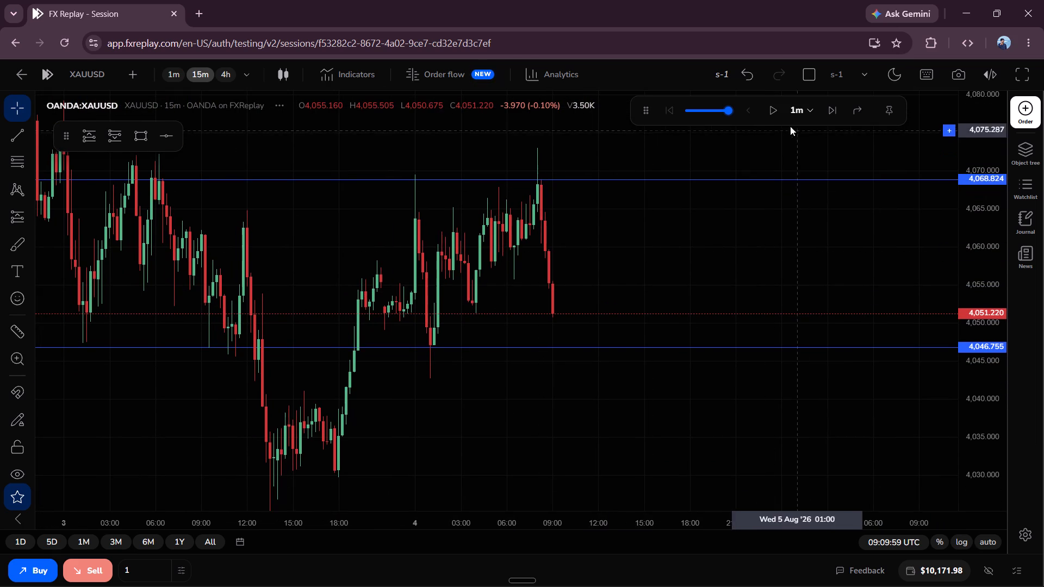
click(777, 113)
click(777, 113)
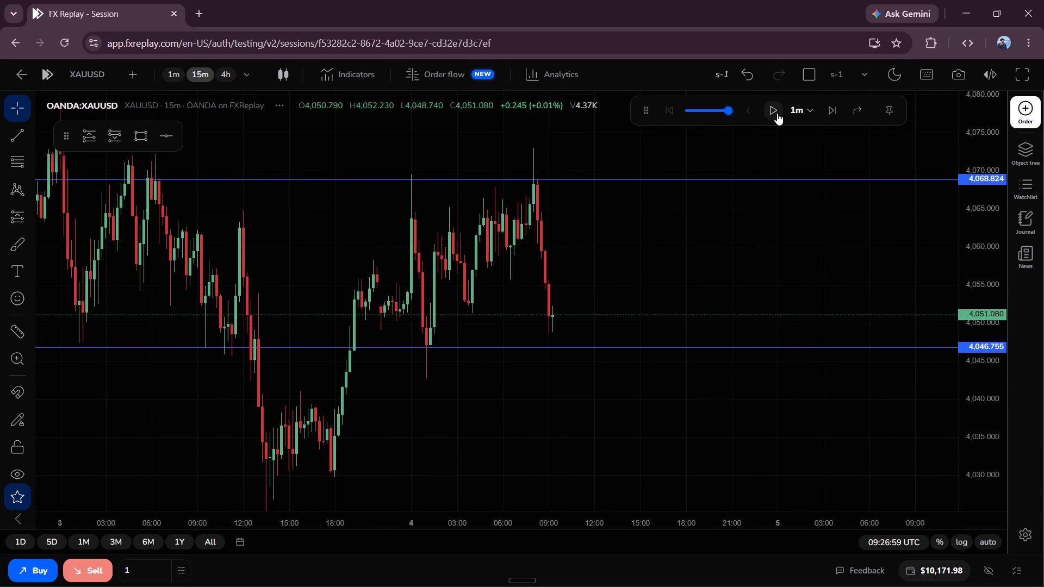
Inspect price above the lower horizontal line on the 1-minute chart and advance the replay one candle to 09:27.
click(173, 76)
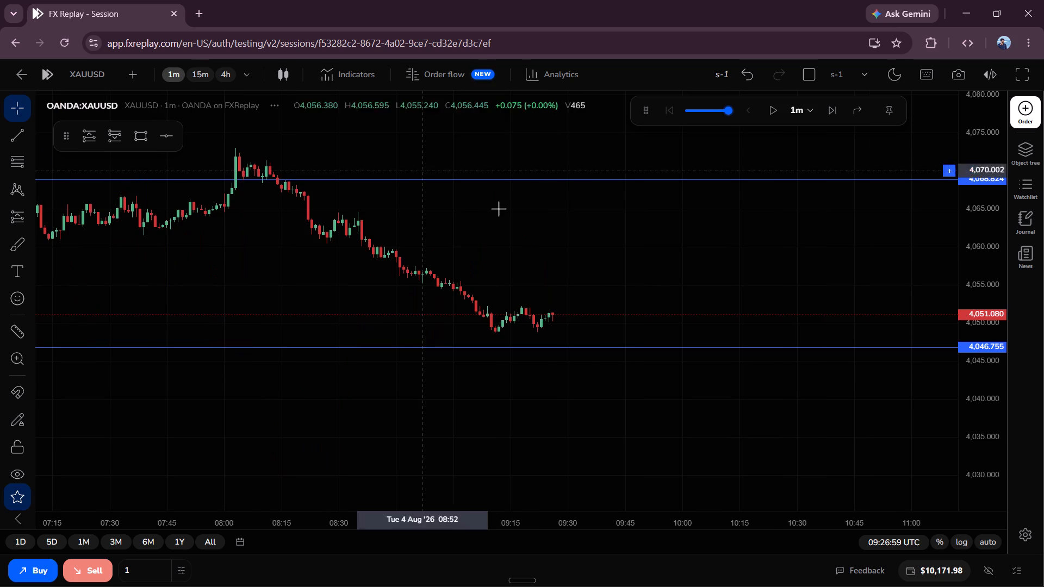
drag(973, 434, 939, 280)
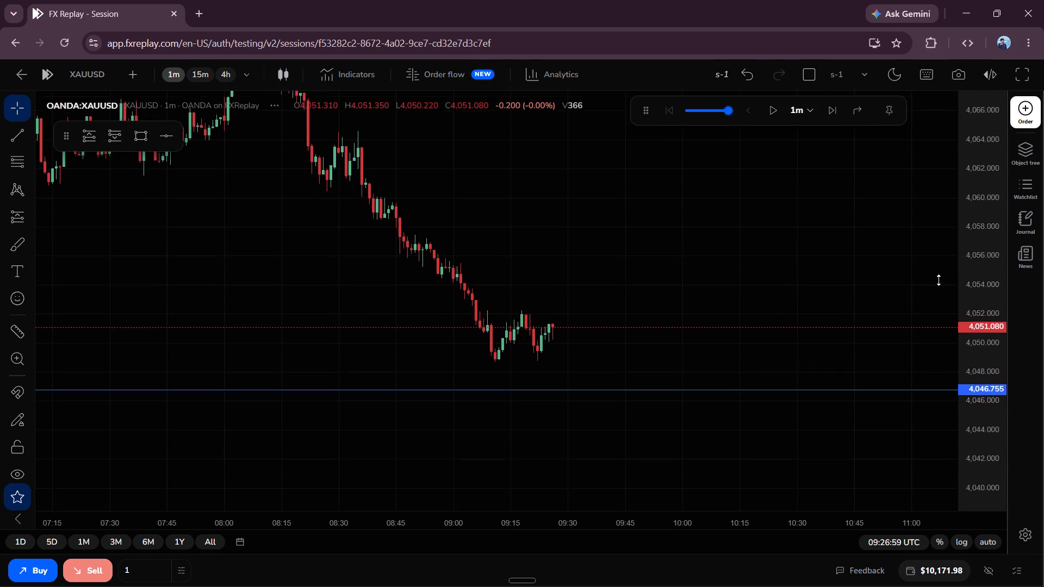
drag(939, 280, 945, 187)
drag(770, 377, 766, 301)
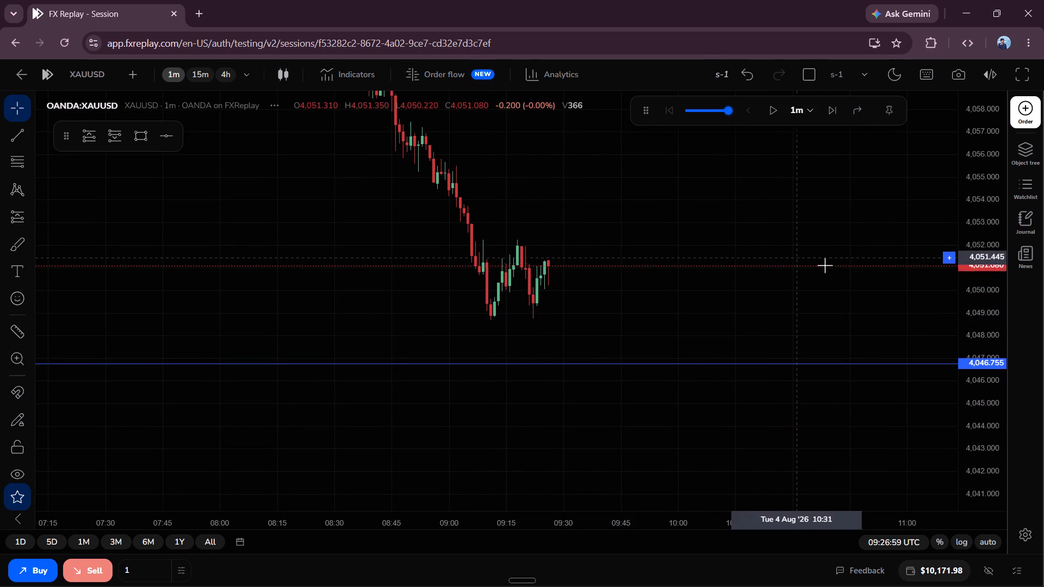
drag(981, 365, 966, 309)
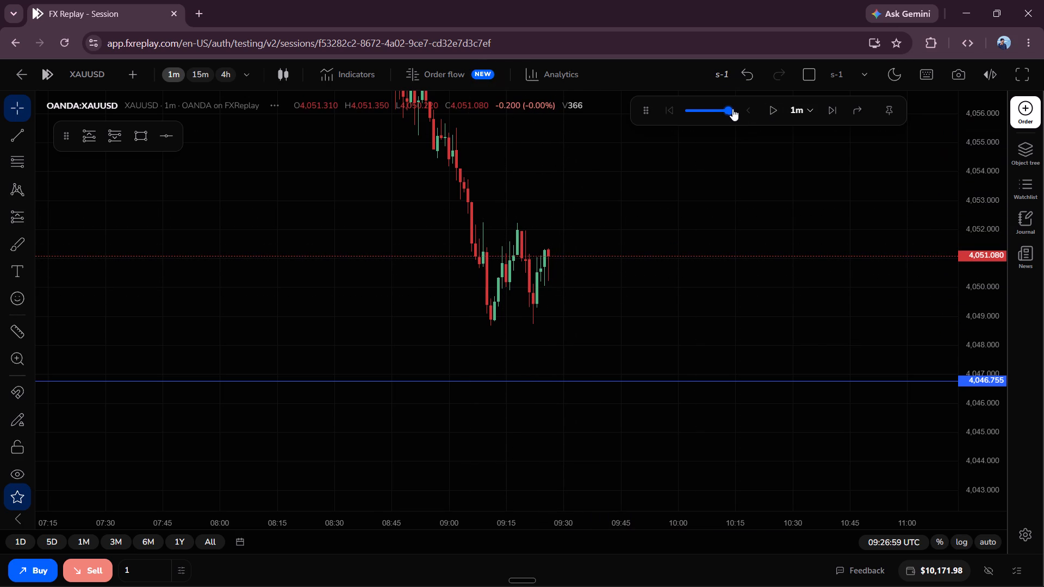
drag(726, 113, 754, 111)
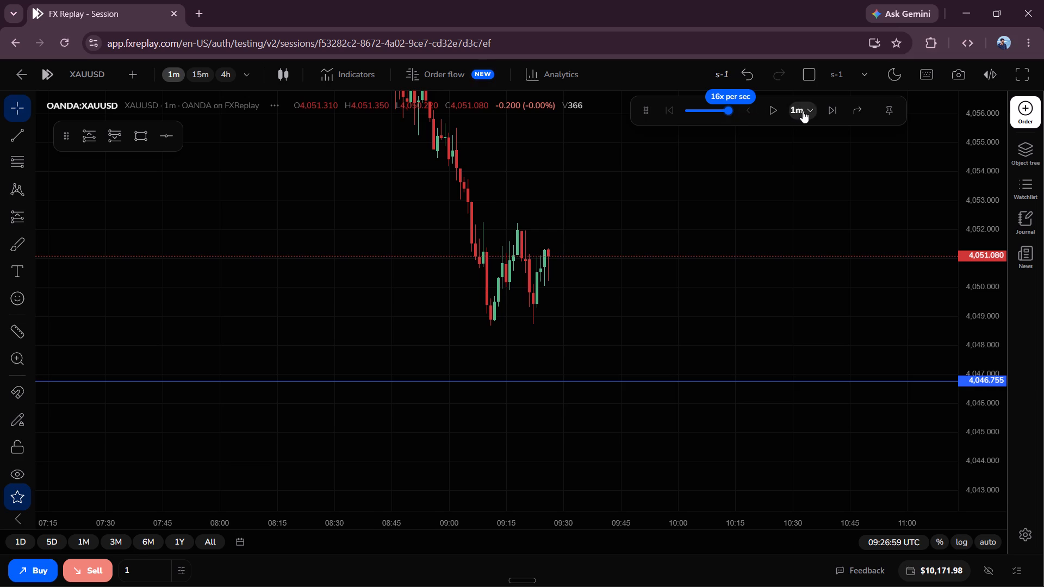
click(828, 110)
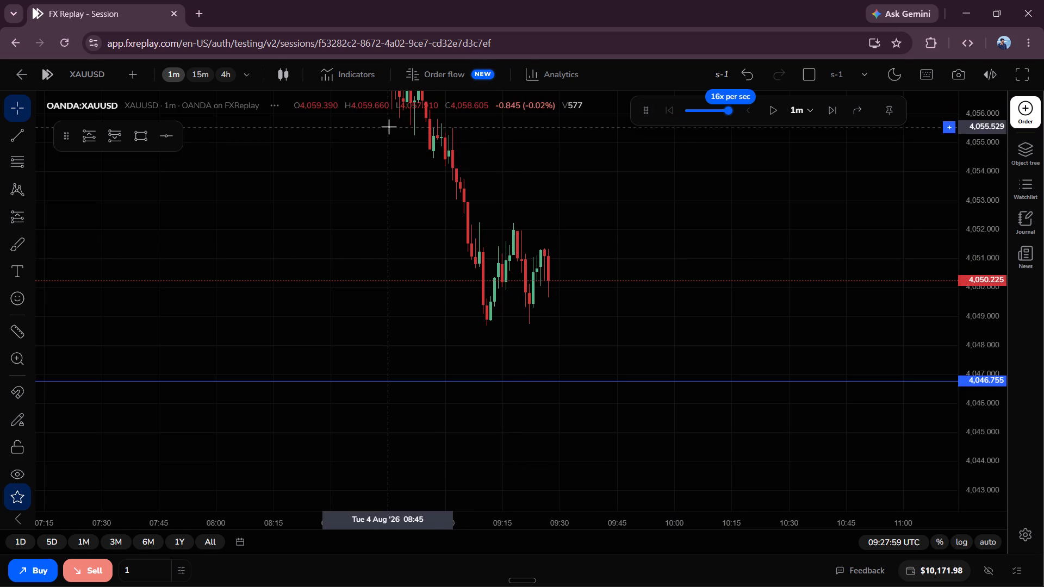
Draw a short position at the latest 1-minute candle with entry about 4,050.26, stop about 4,052.42 and target about 4,045.86.
click(113, 138)
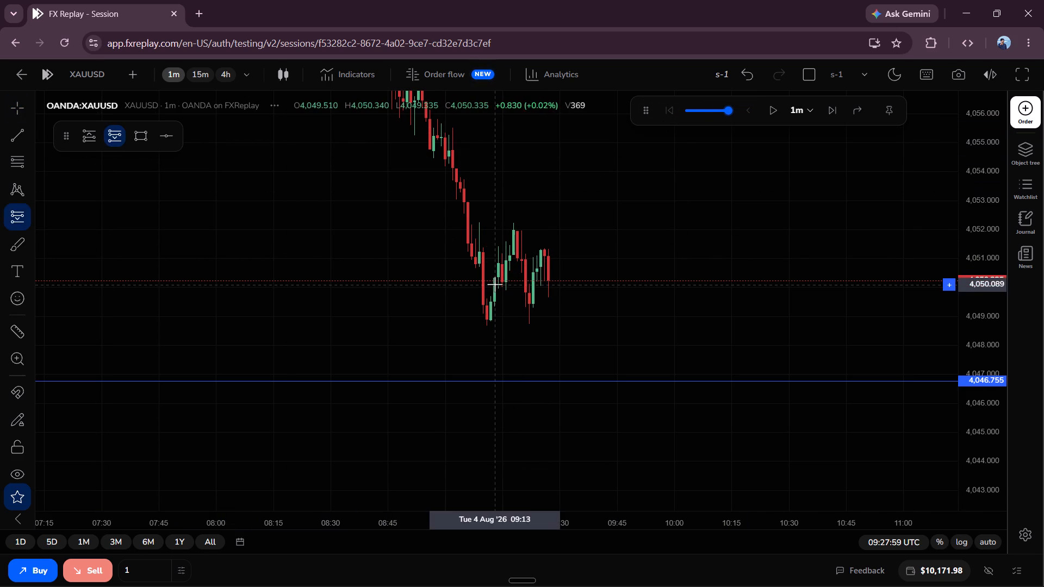
click(549, 279)
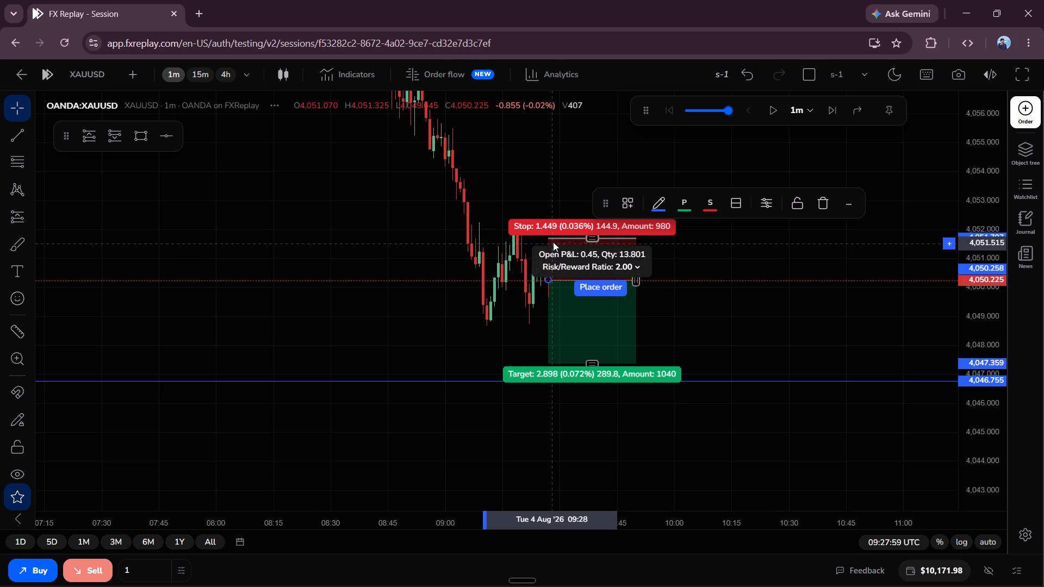
drag(551, 238, 544, 220)
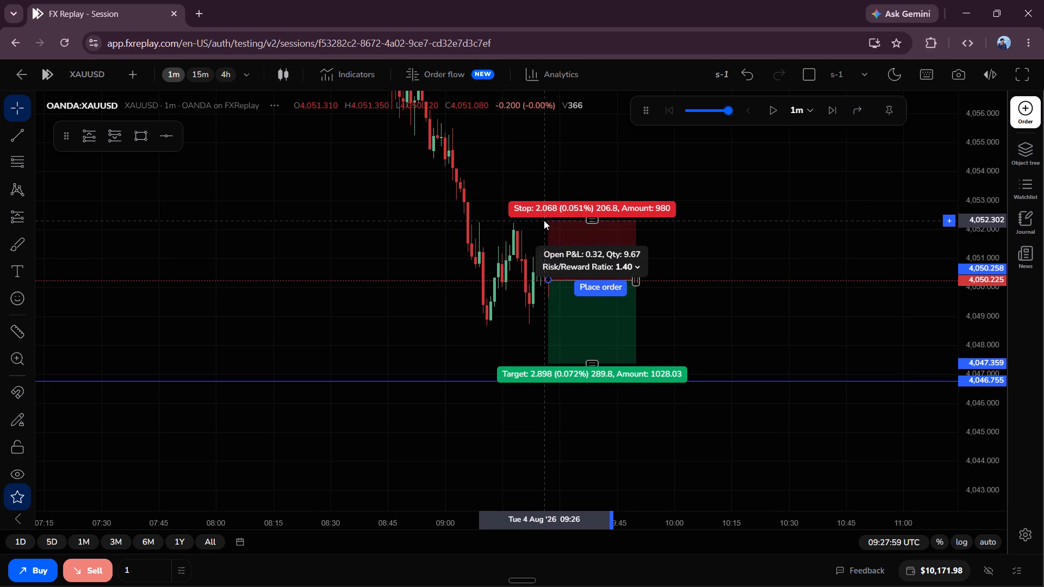
drag(544, 220, 542, 217)
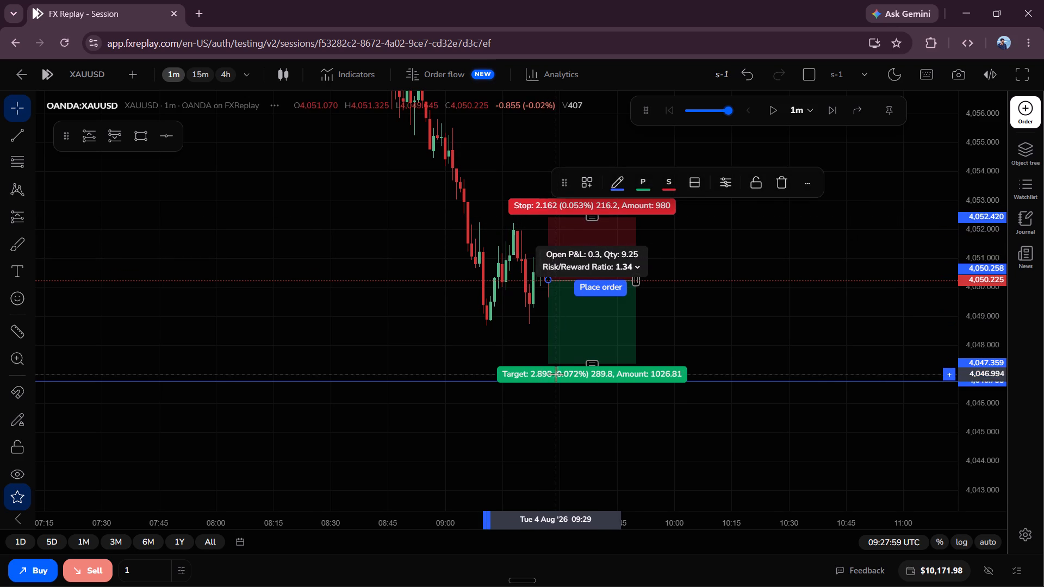
drag(536, 349, 536, 311)
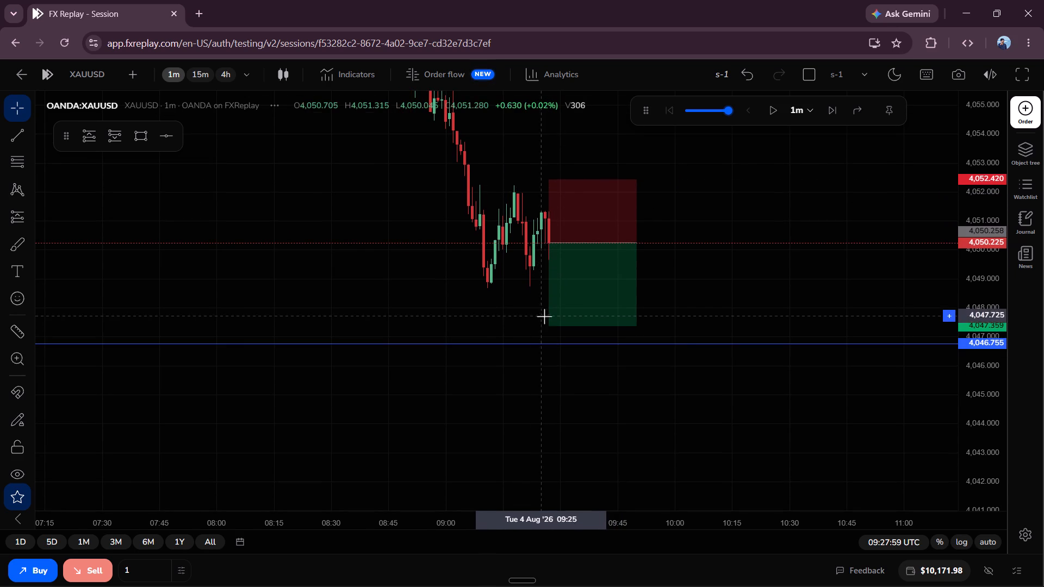
drag(592, 325, 593, 336)
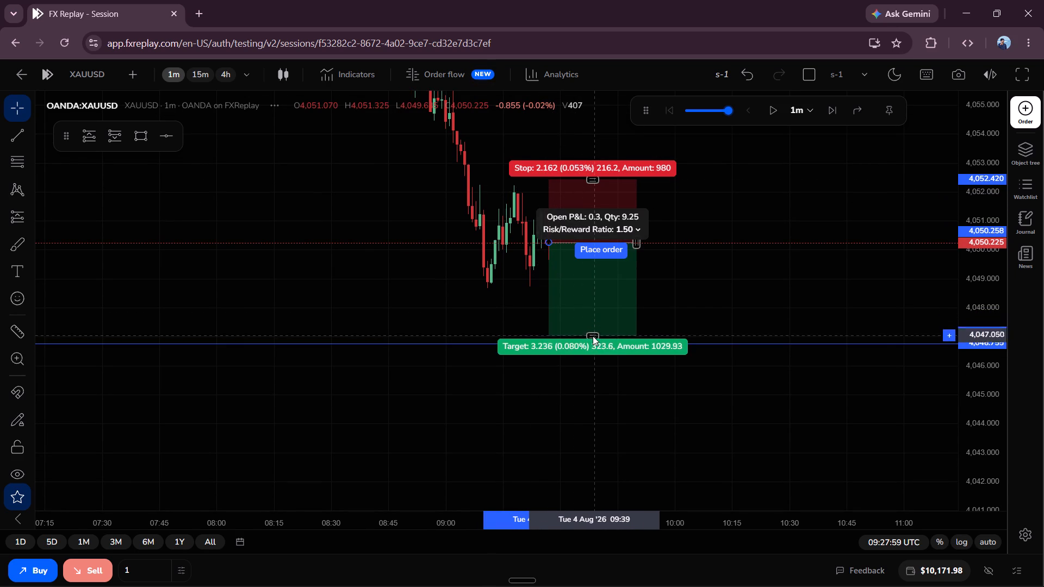
drag(593, 336, 590, 369)
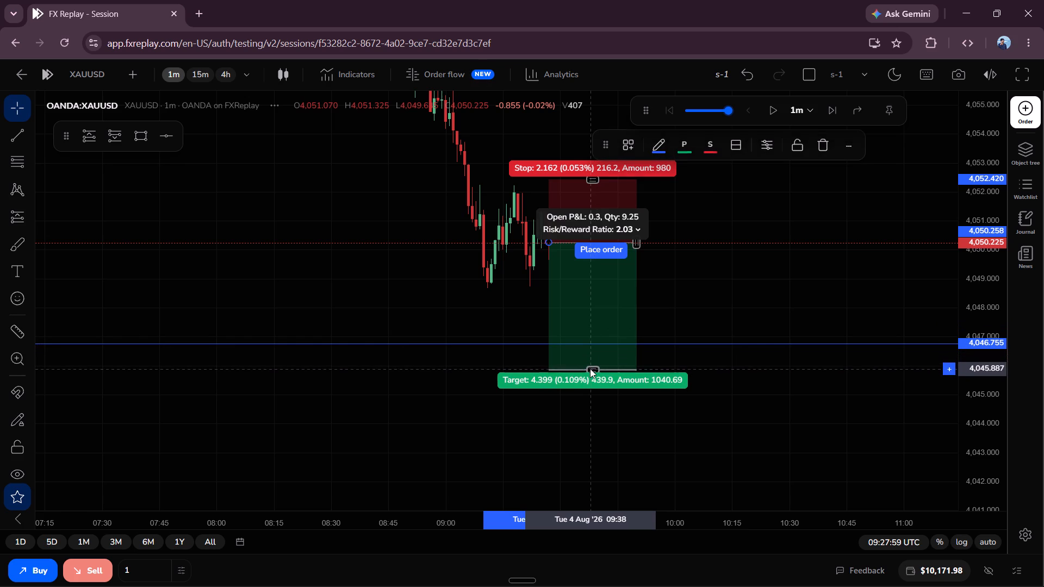
Place a sell limit order from the short position drawing with risk set to 2% of the initial balance.
click(611, 249)
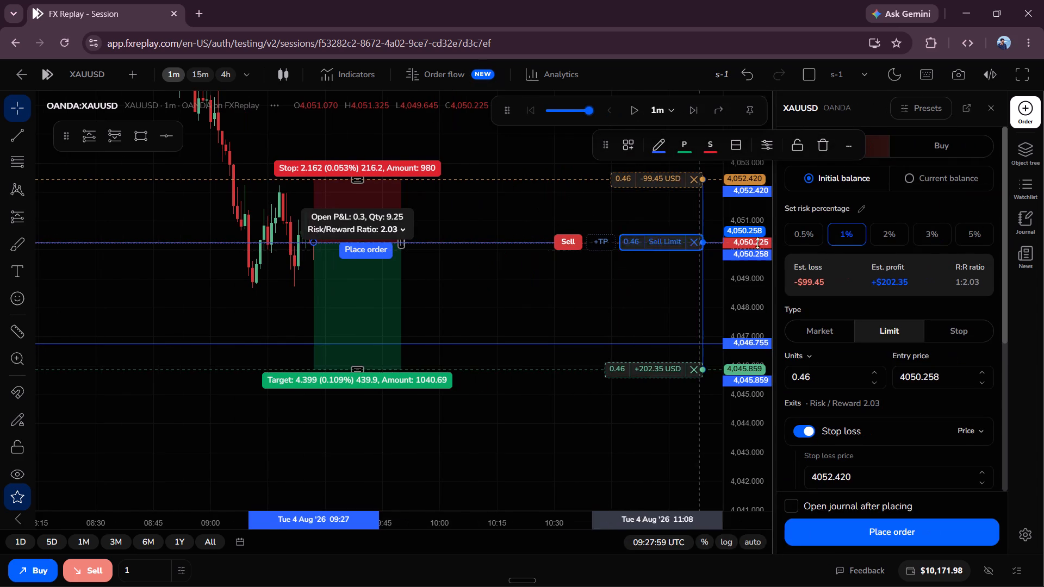
click(881, 240)
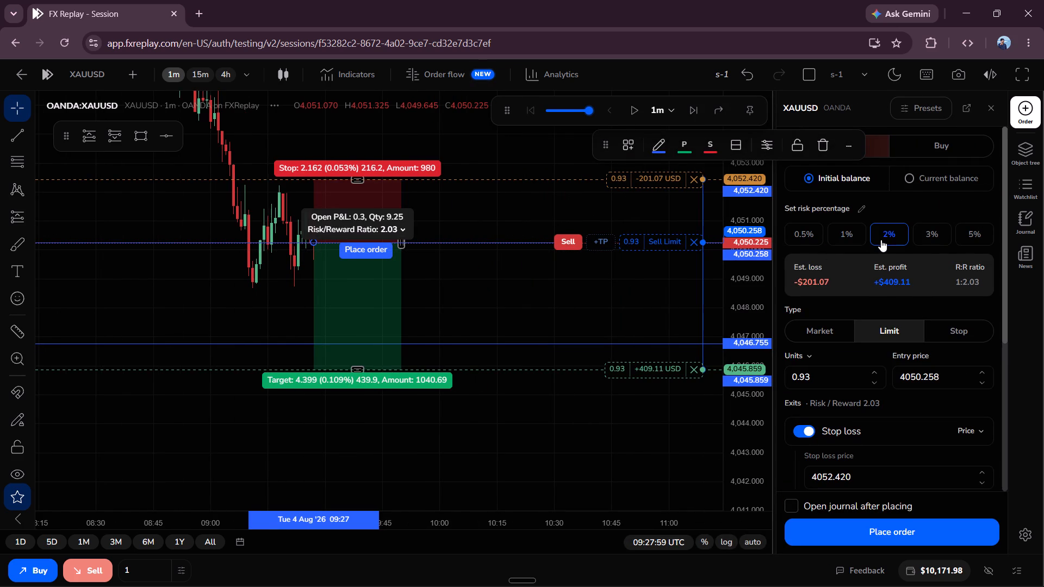
click(842, 524)
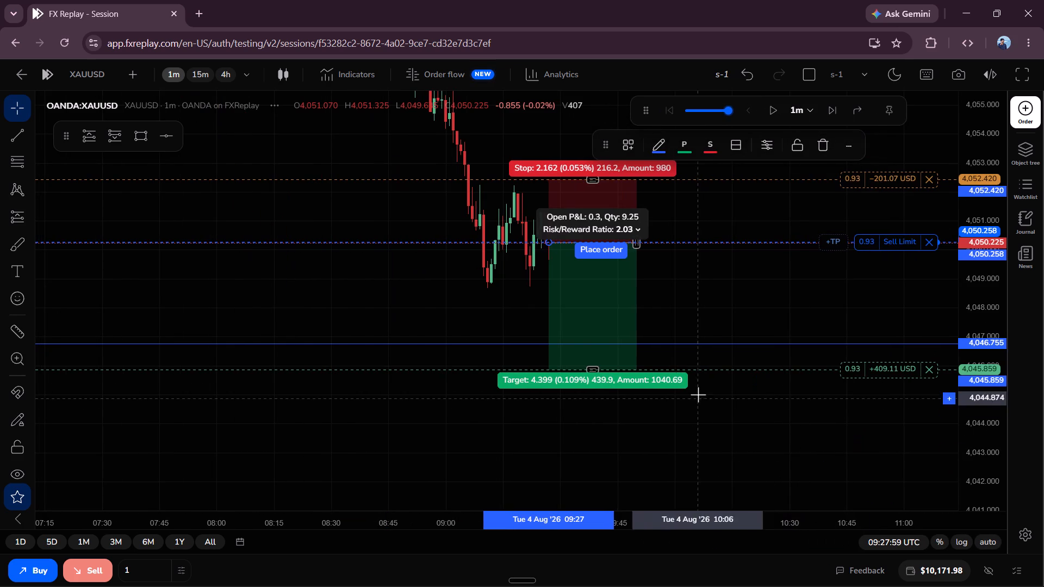
click(536, 299)
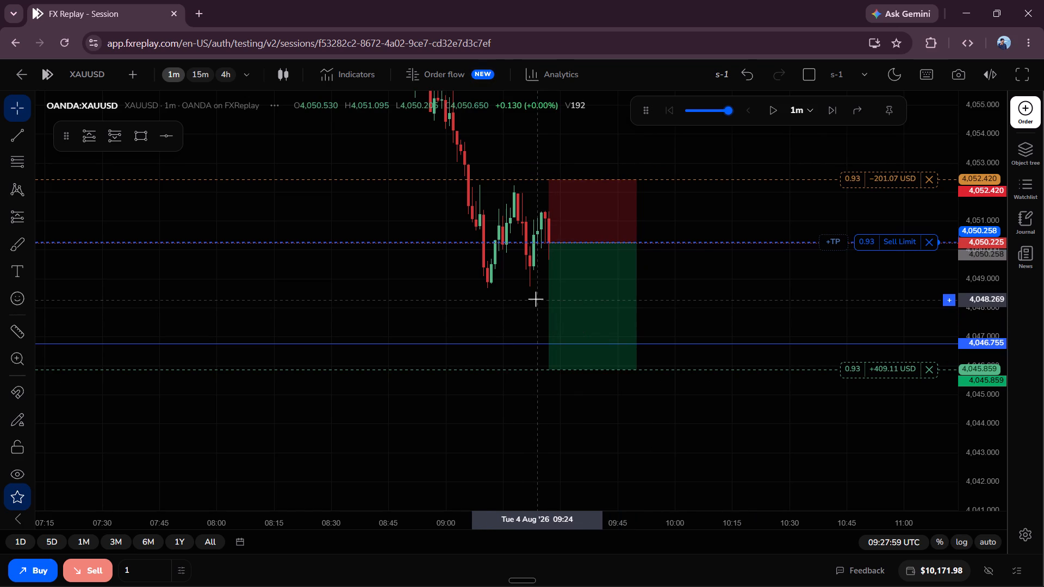
Play the replay forward on the 1-minute chart and pause it at about 10:31.
click(770, 113)
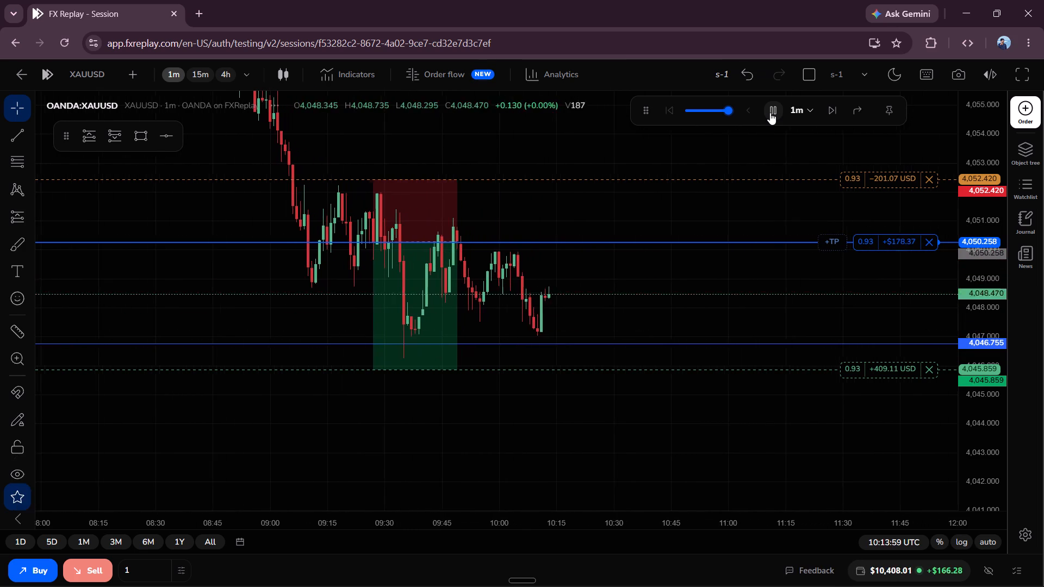
click(770, 113)
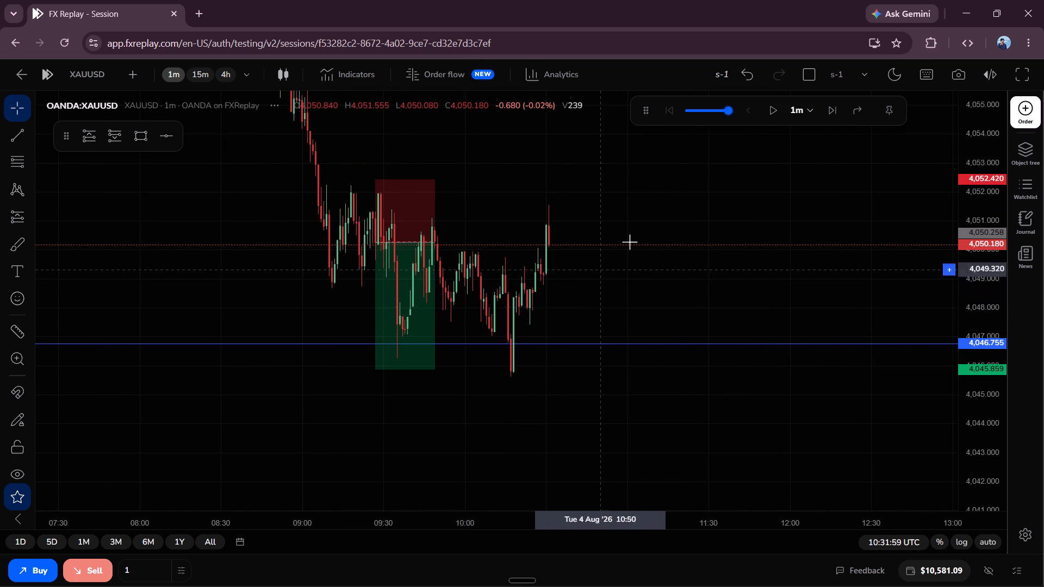
Delete the lower horizontal line at 4,046.755 from the chart.
drag(653, 229, 697, 314)
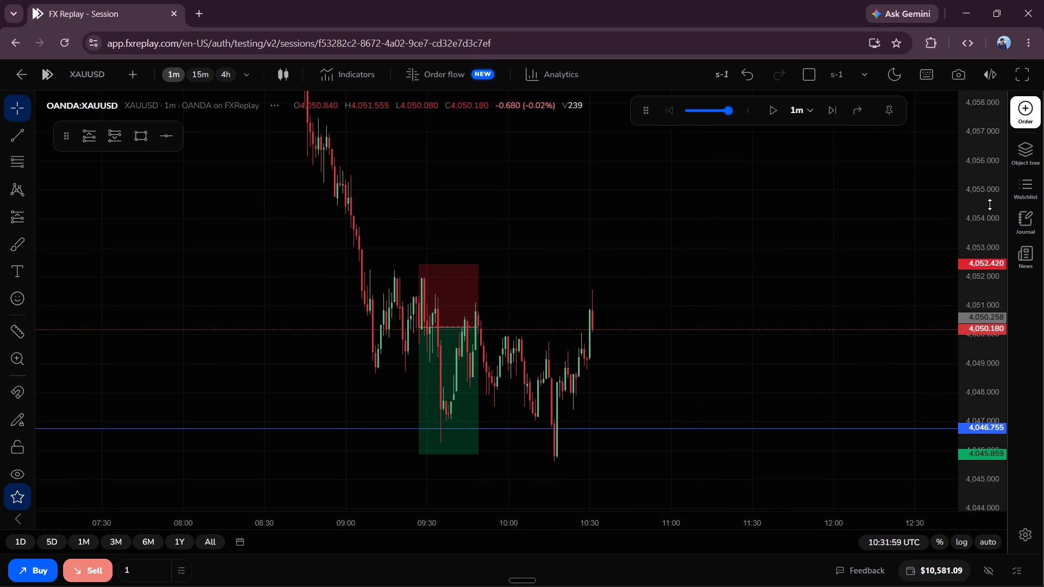
drag(991, 202, 942, 372)
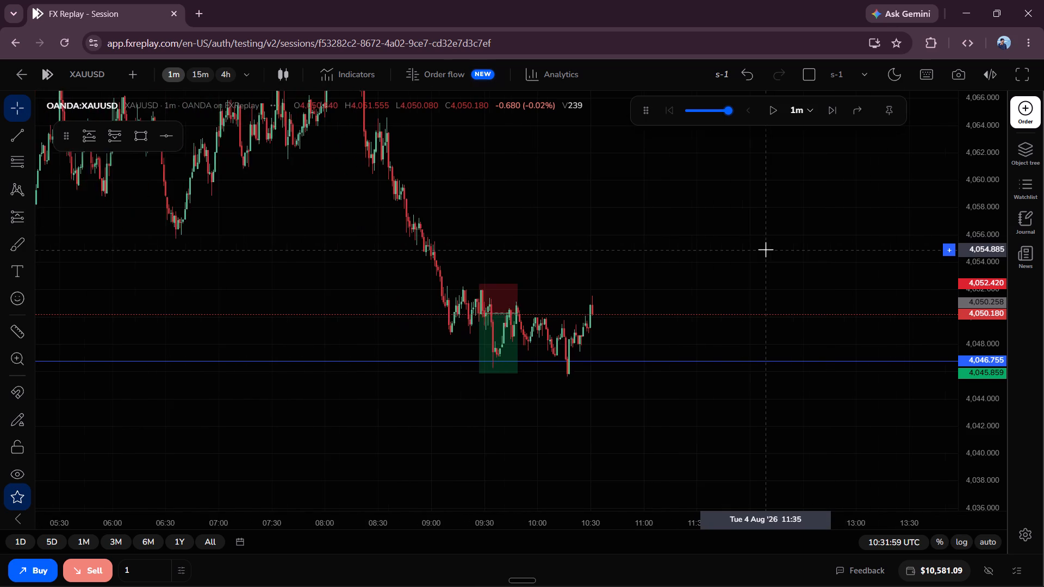
click(624, 363)
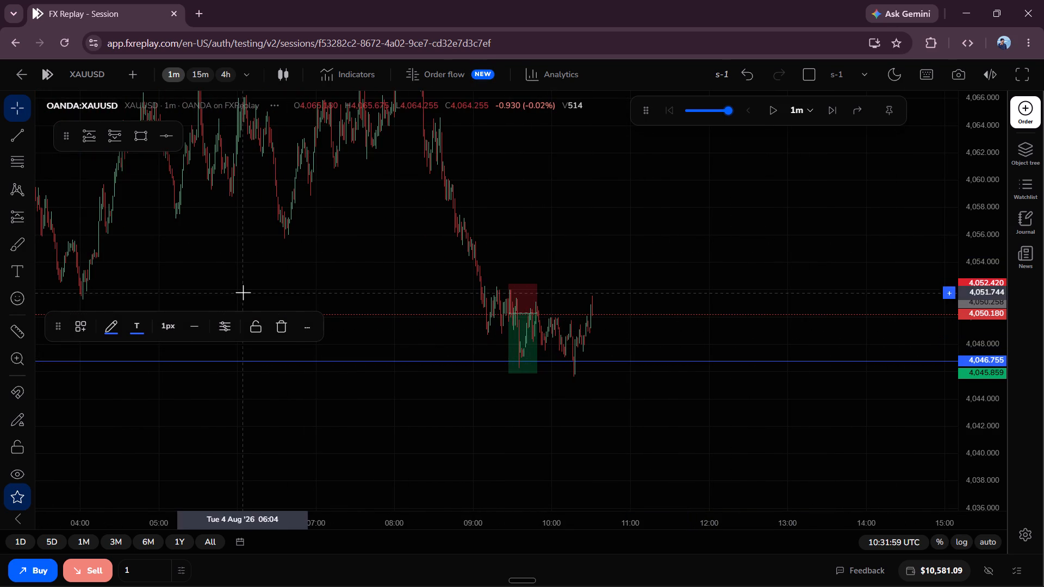
click(283, 328)
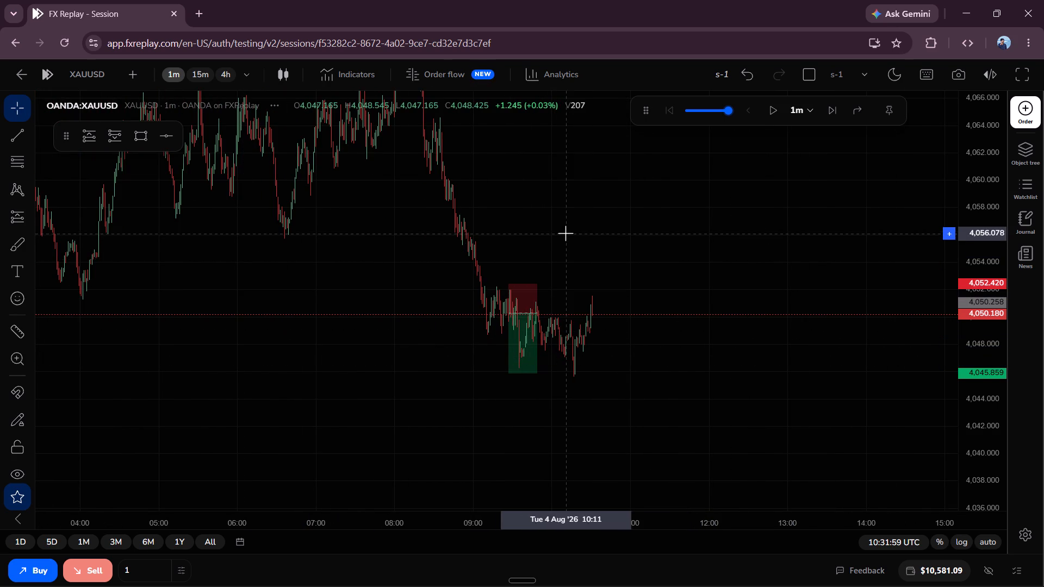
Delete the short position drawing of the sell trade from the 1-minute chart.
drag(565, 233, 567, 217)
click(504, 312)
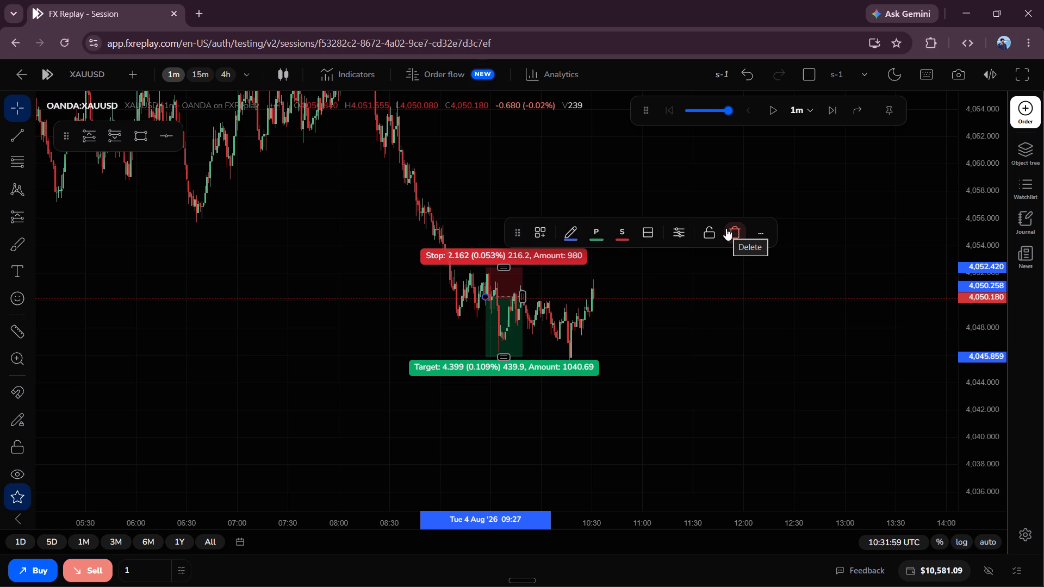
click(726, 228)
Draw two horizontal lines on the 15-minute chart, at about 4,030.5 and about 4,046.9.
click(203, 71)
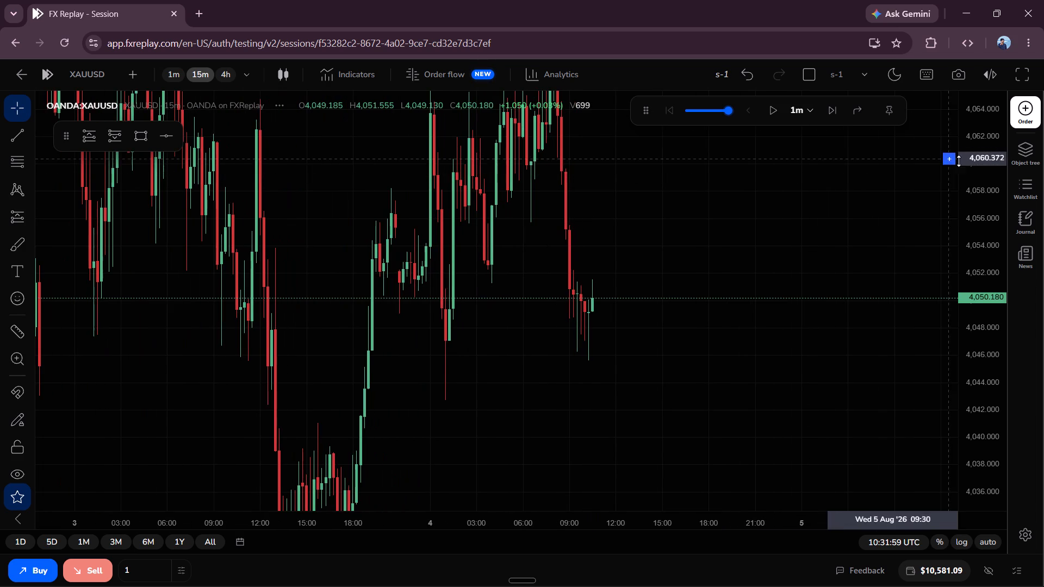
drag(989, 185, 964, 326)
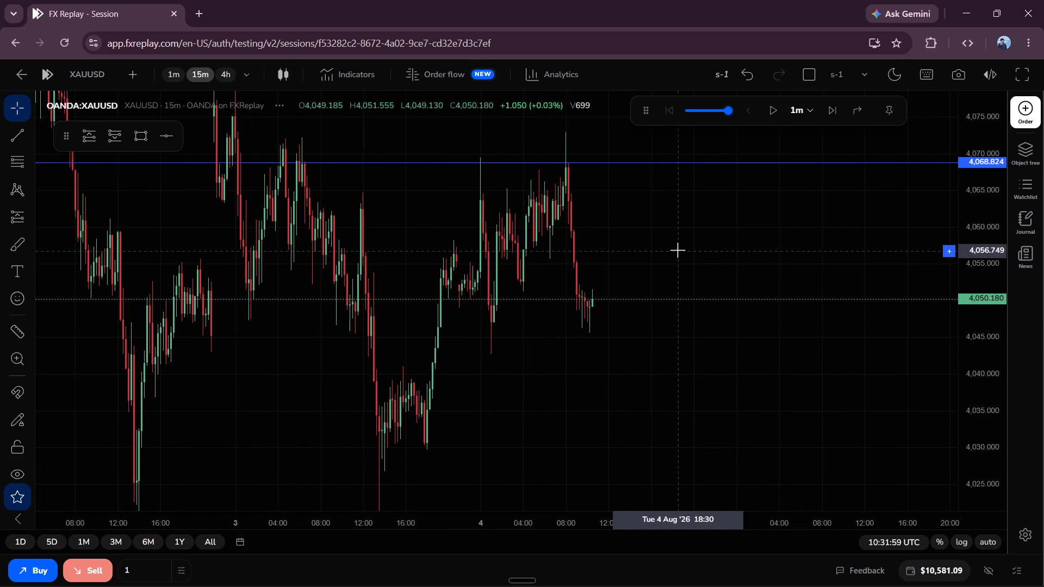
click(173, 136)
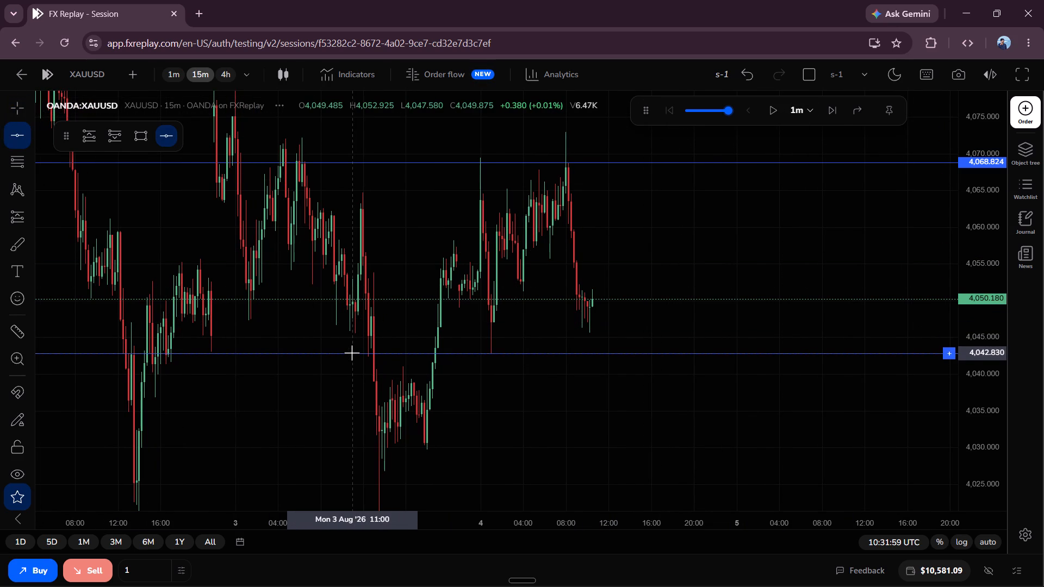
click(340, 443)
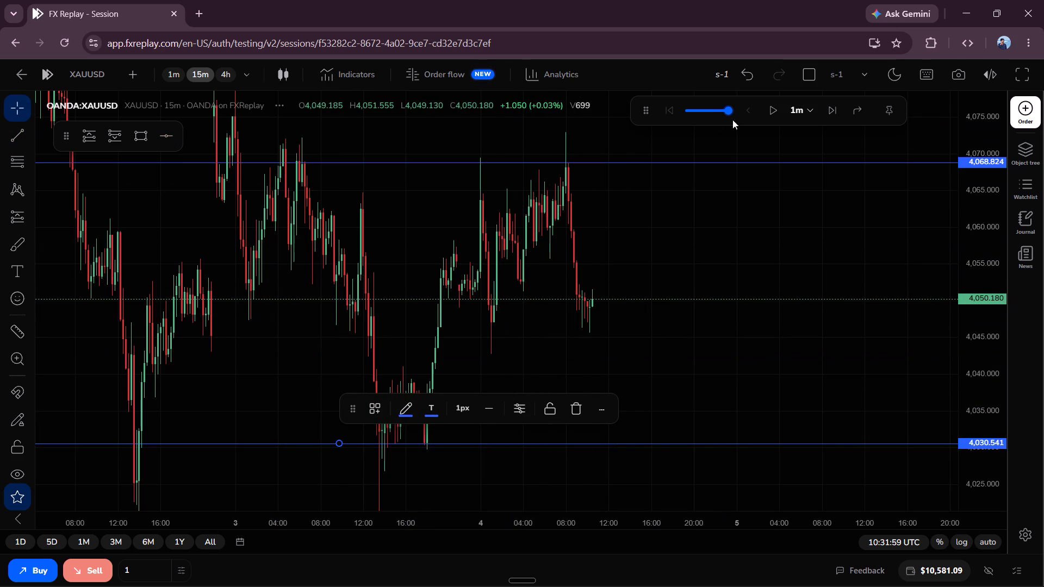
click(169, 134)
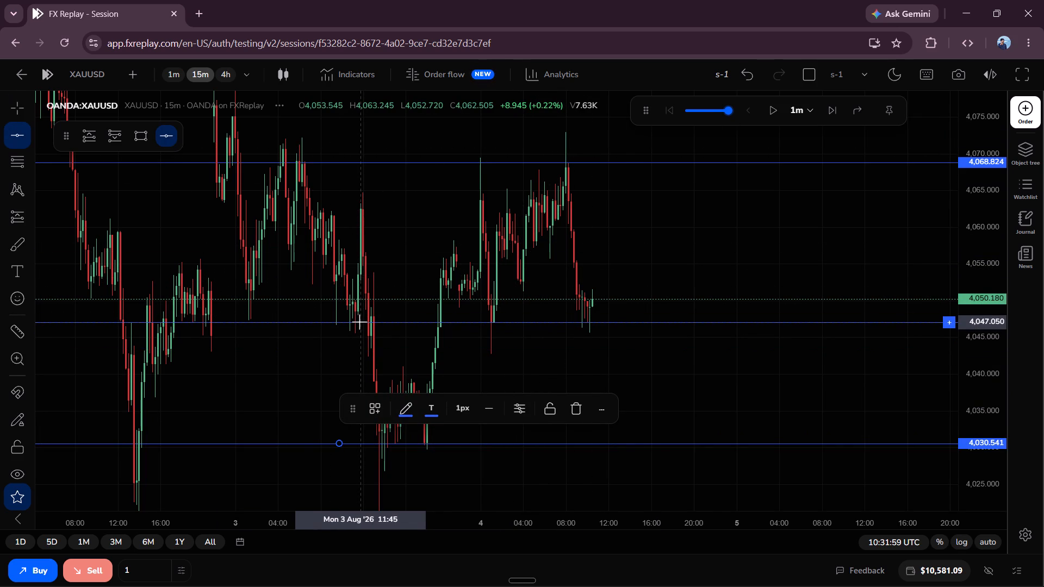
click(359, 323)
click(616, 242)
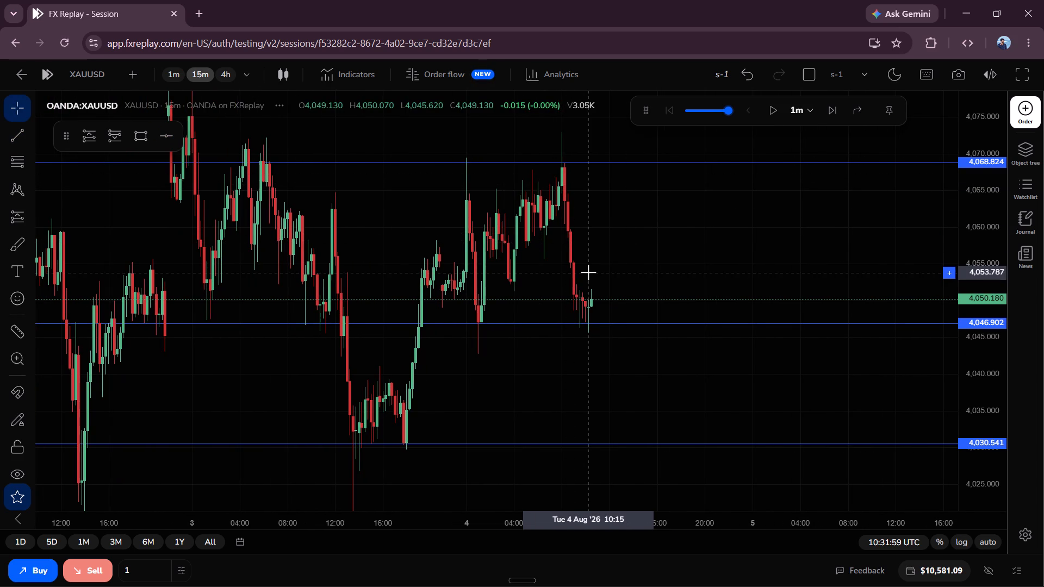
Examine price against the horizontal levels on the 15-minute chart and around the 4,046.9 level on the 1-minute chart.
drag(599, 231, 633, 86)
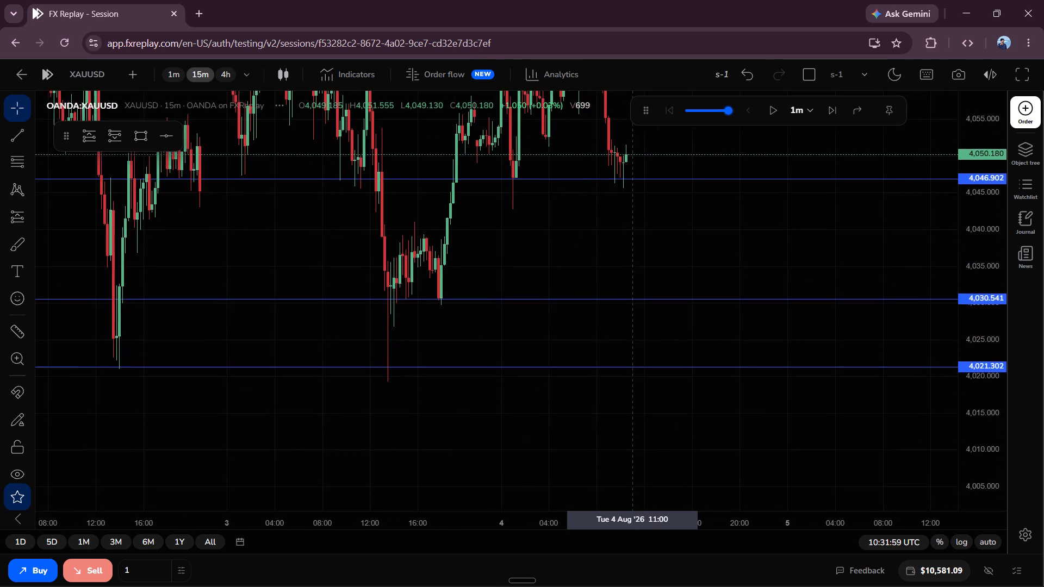
drag(633, 86, 589, 223)
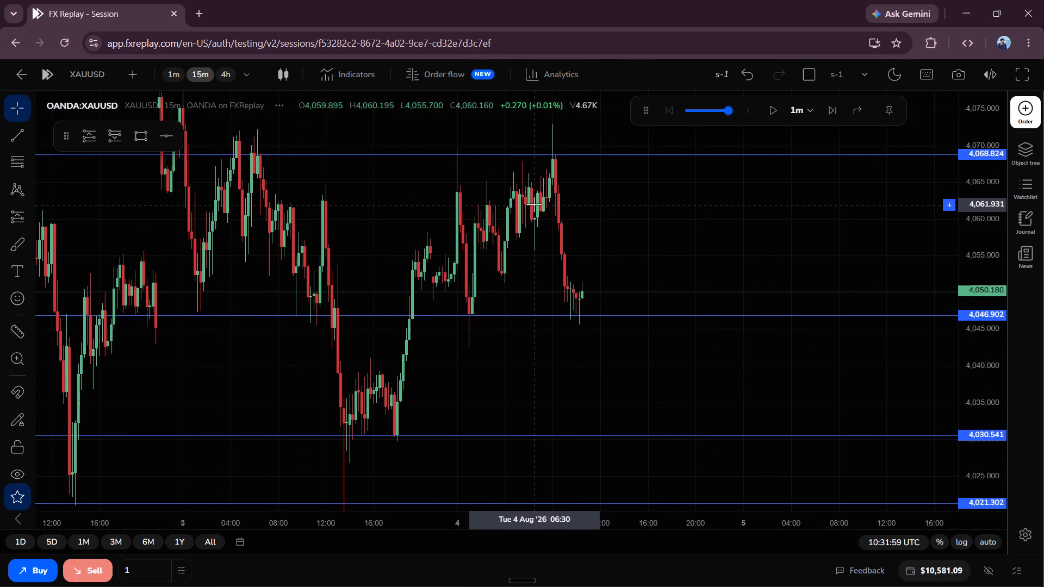
click(602, 204)
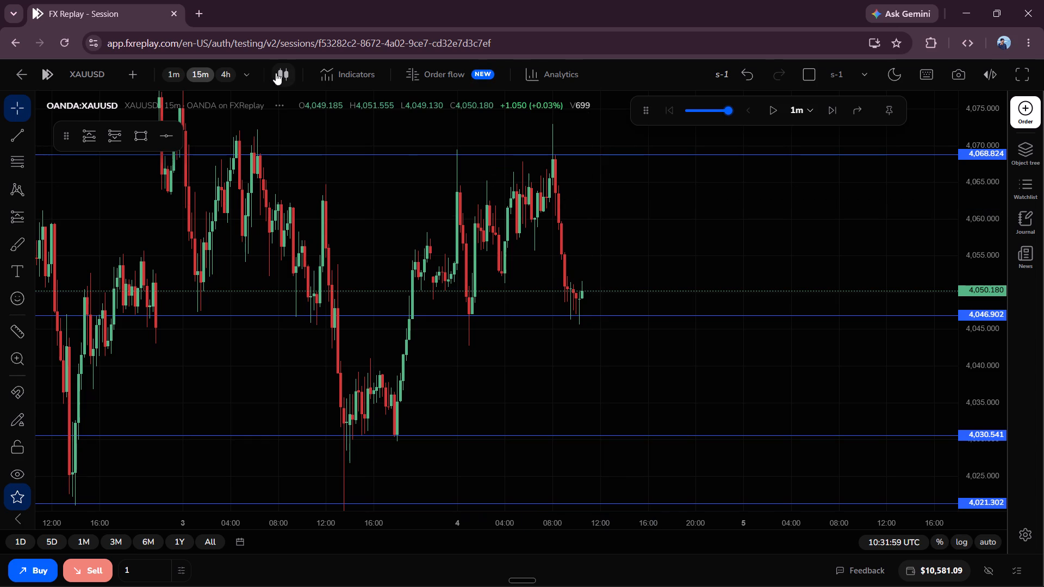
click(165, 75)
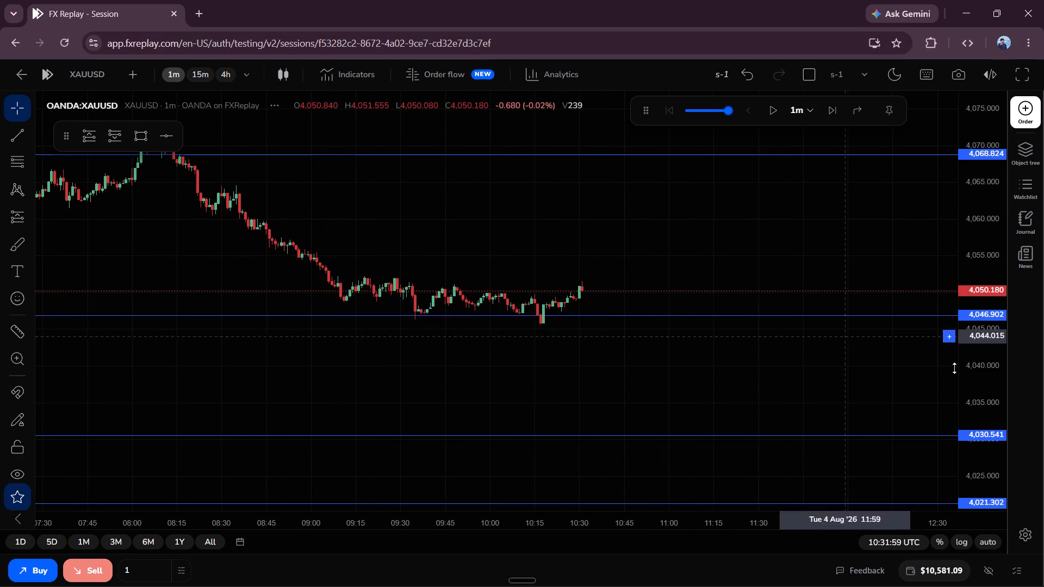
drag(981, 414, 949, 188)
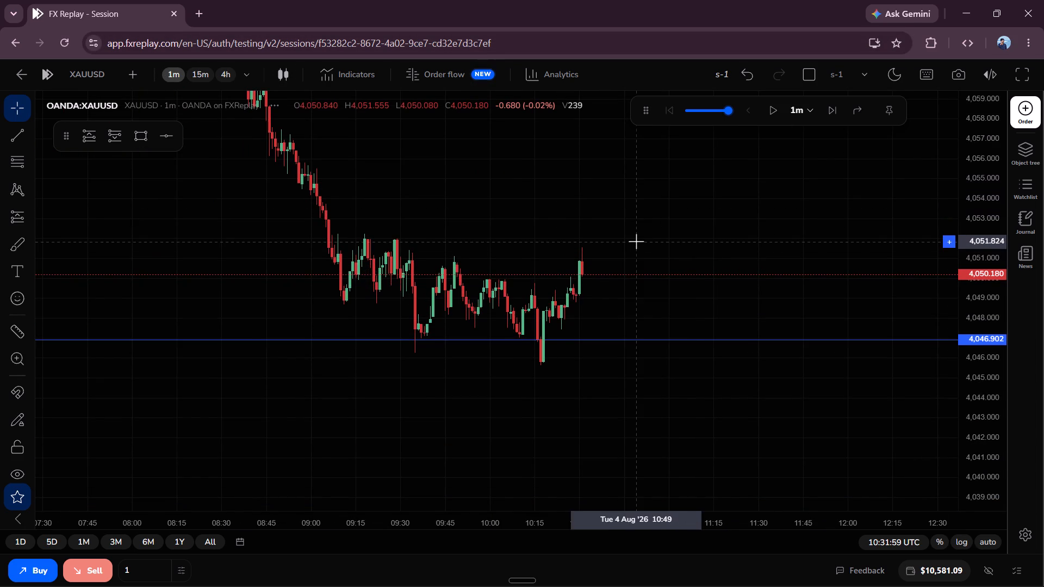
drag(636, 241, 648, 301)
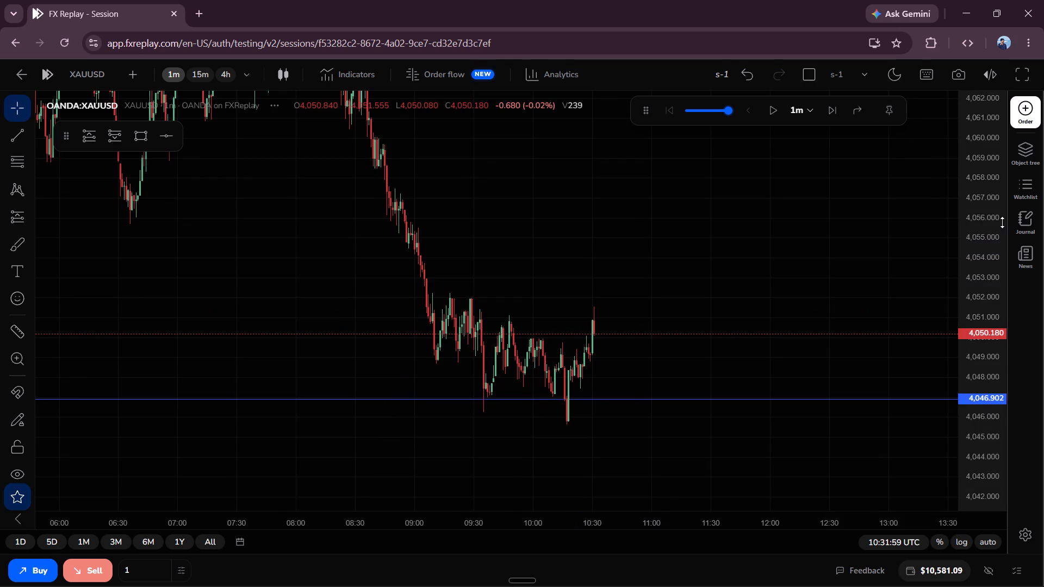
drag(1002, 222, 978, 342)
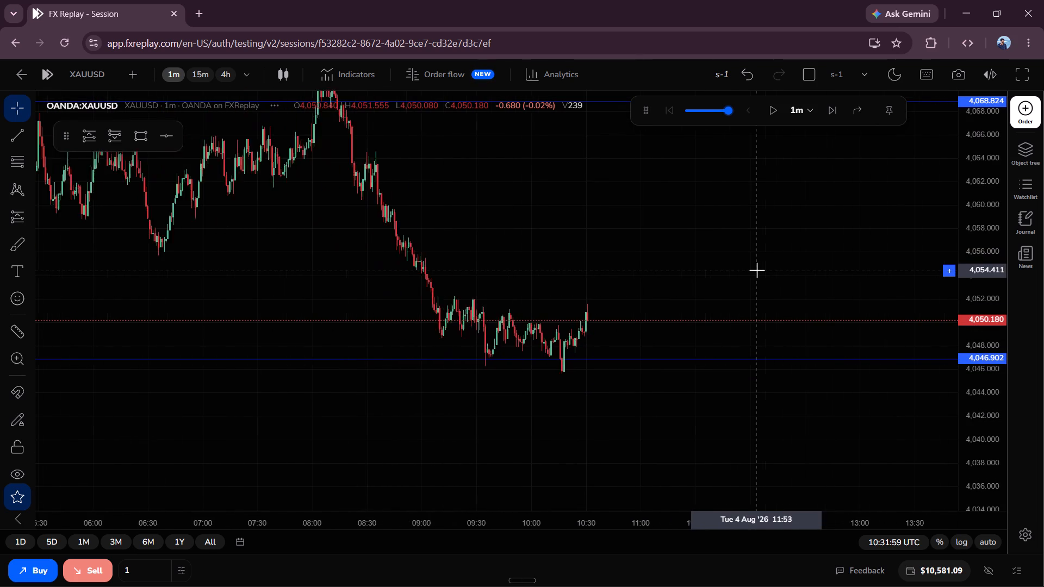
scroll(757, 270, right, 1)
drag(578, 516, 685, 322)
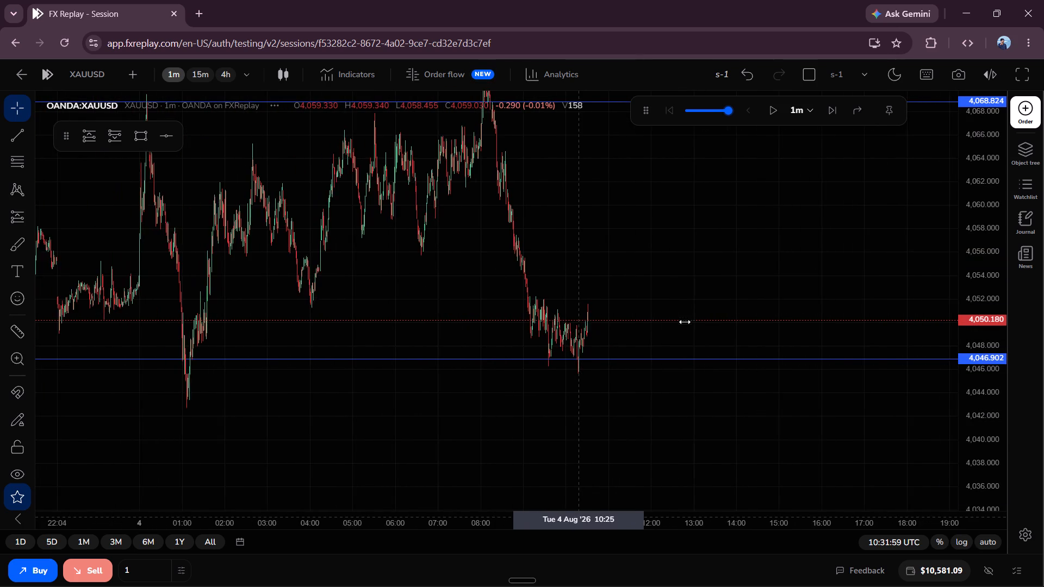
drag(685, 322, 681, 326)
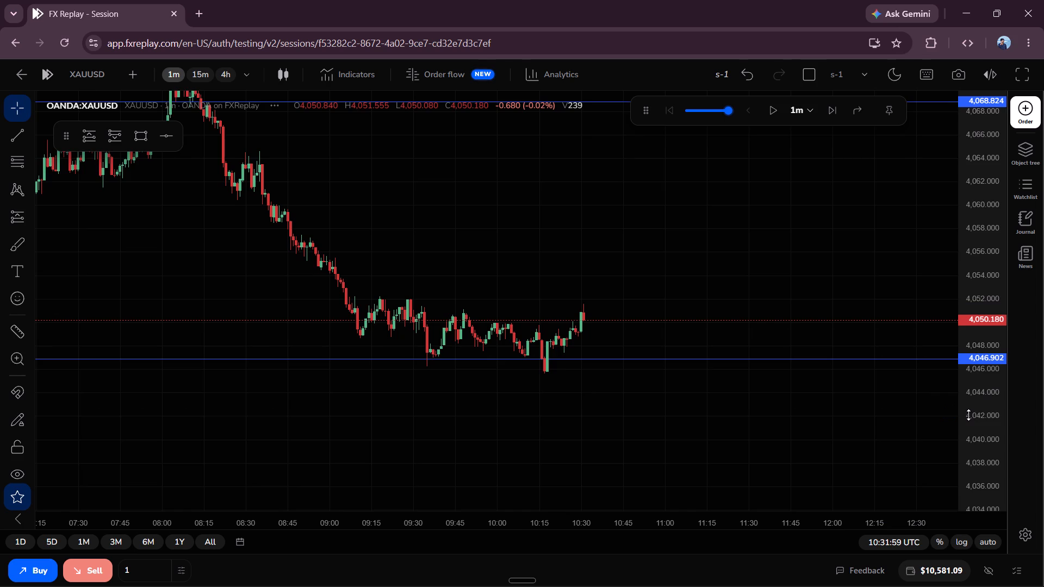
drag(968, 415, 941, 303)
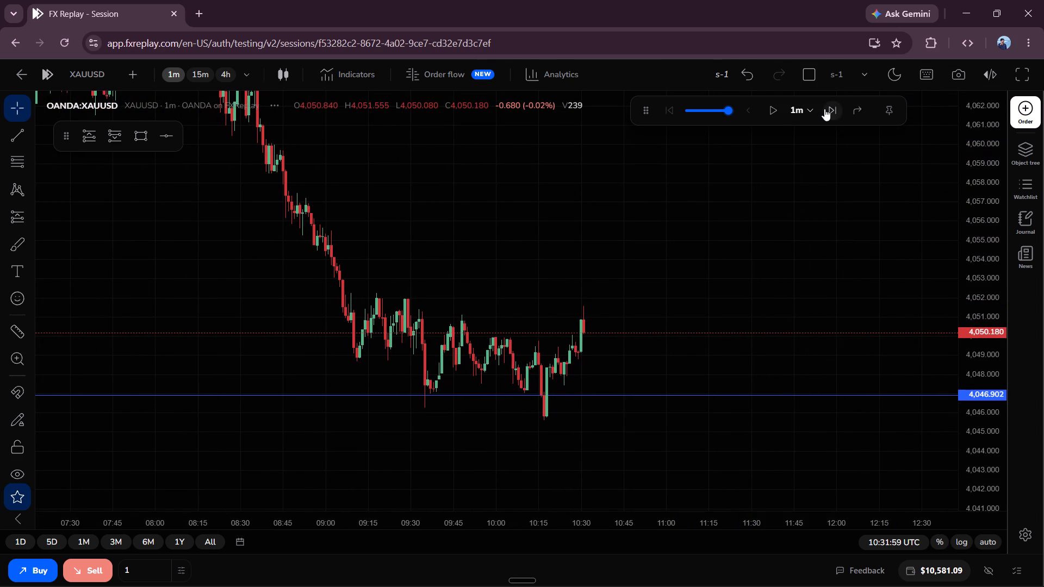
Play the replay forward on the 1-minute chart and pause it at 10:56:59.
click(778, 111)
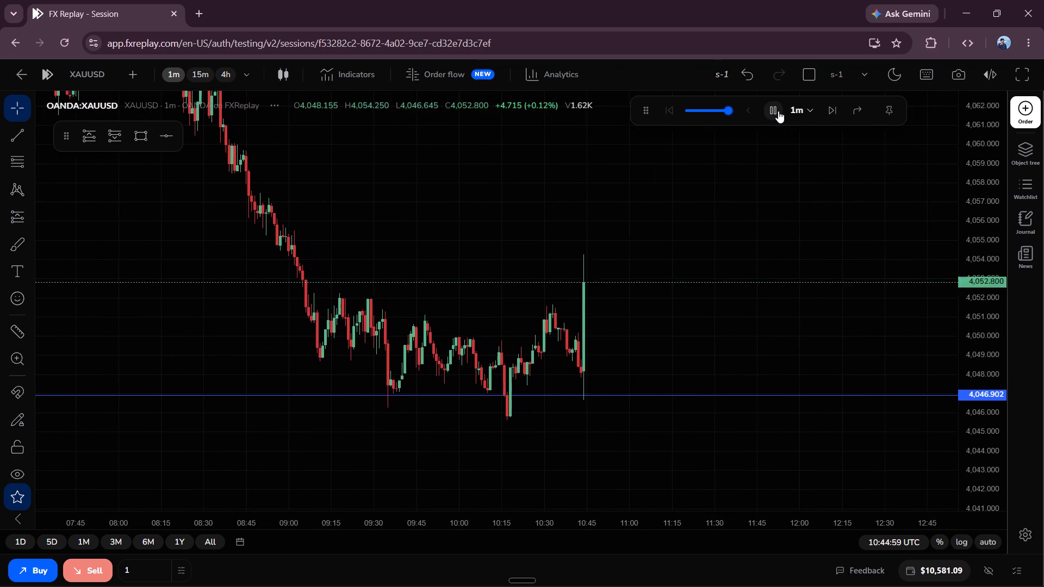
click(778, 111)
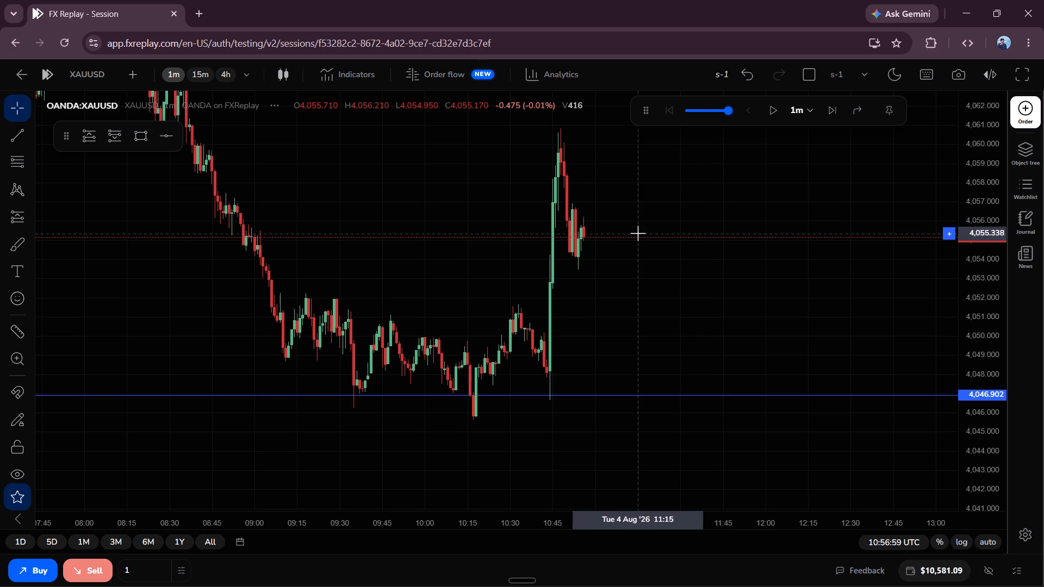
Play the replay forward on the 15-minute chart and pause it at 11:39:59.
drag(638, 233, 620, 353)
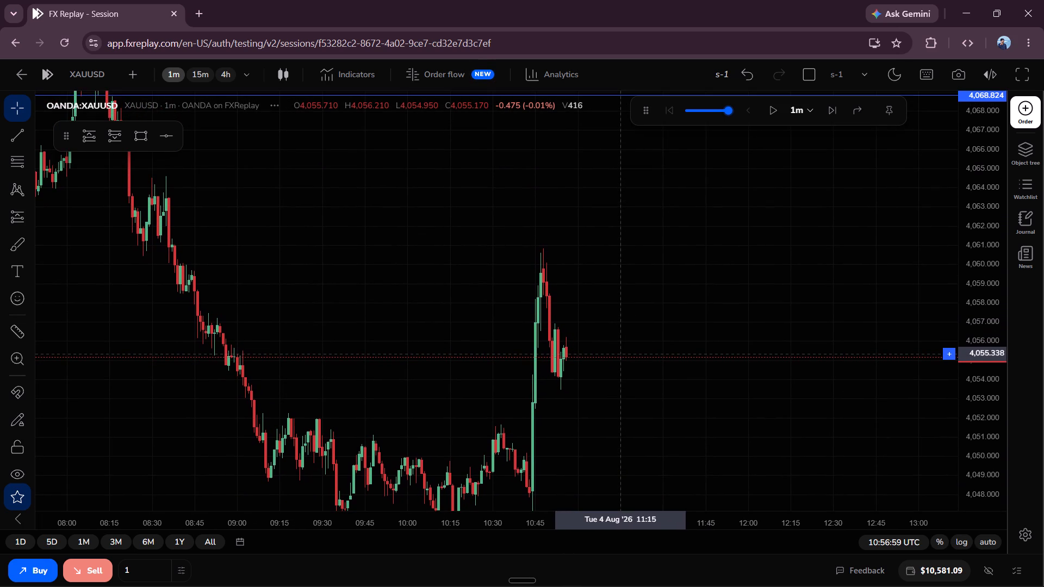
drag(620, 353, 618, 352)
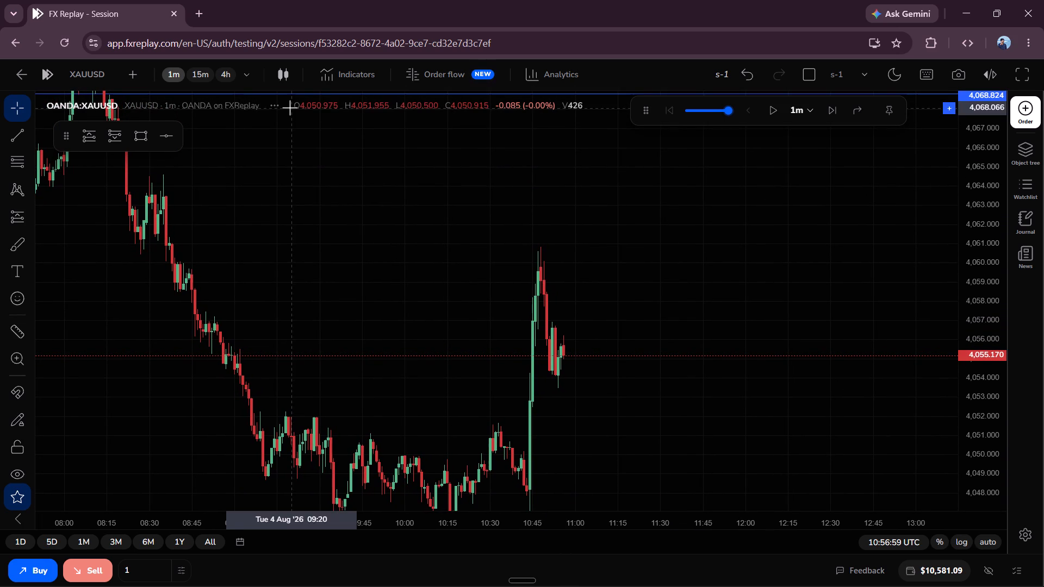
click(200, 70)
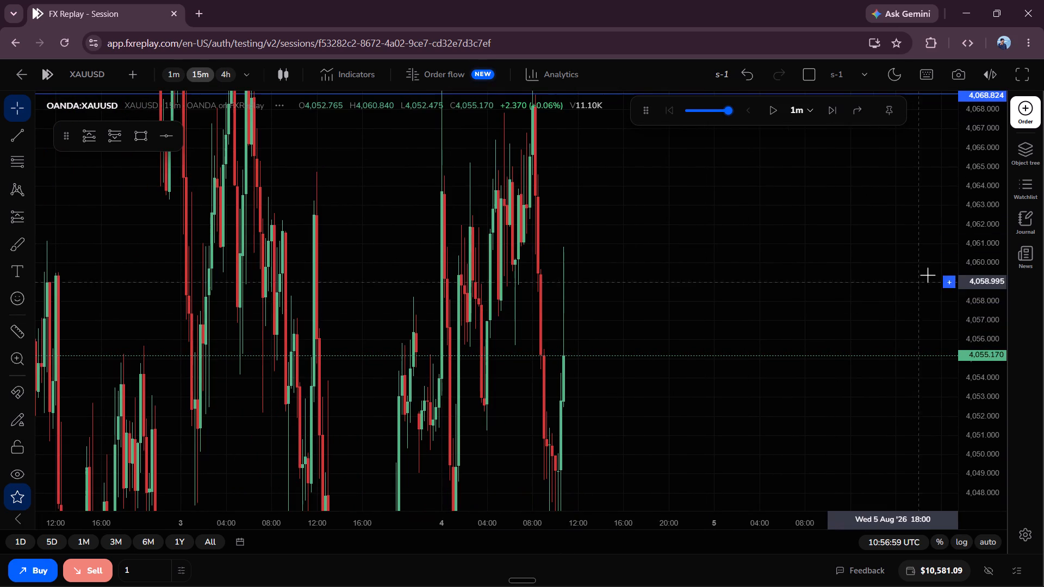
drag(981, 241, 954, 436)
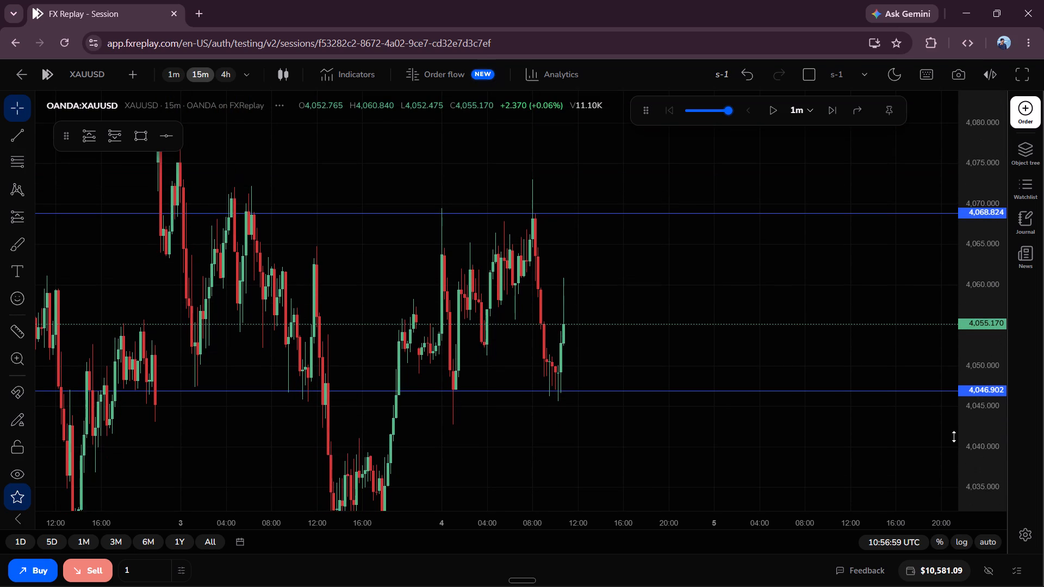
drag(954, 436, 947, 436)
click(773, 110)
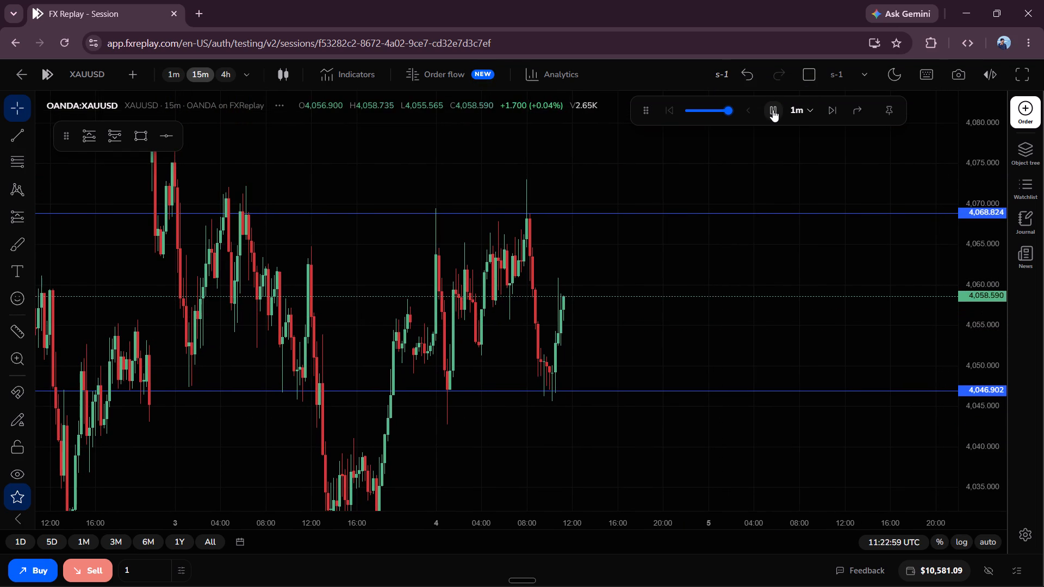
click(773, 110)
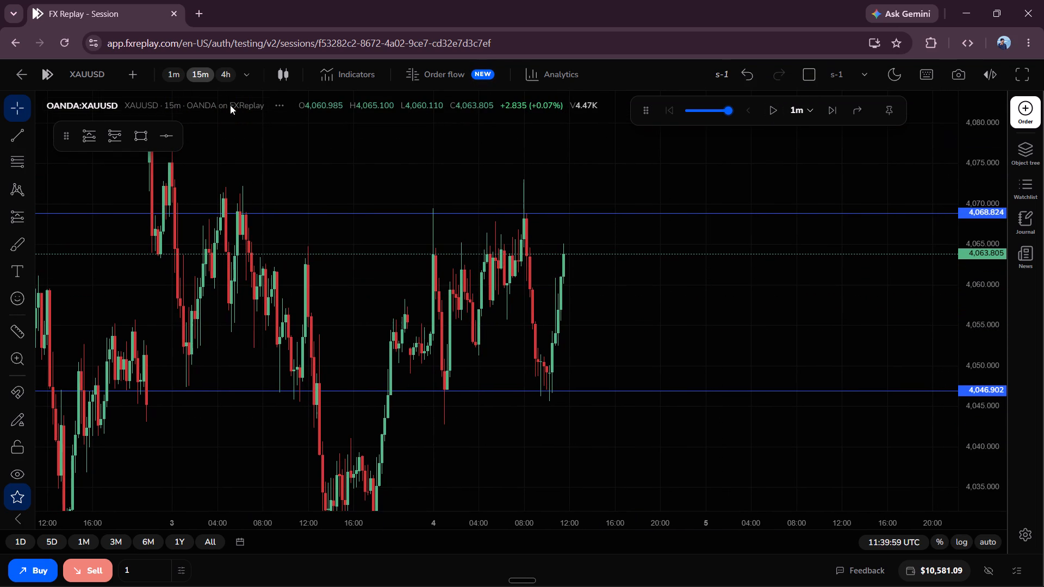
Advance the replay four candles on the 1-minute chart to 11:43:59, watching price below the 4,068.824 level.
click(176, 73)
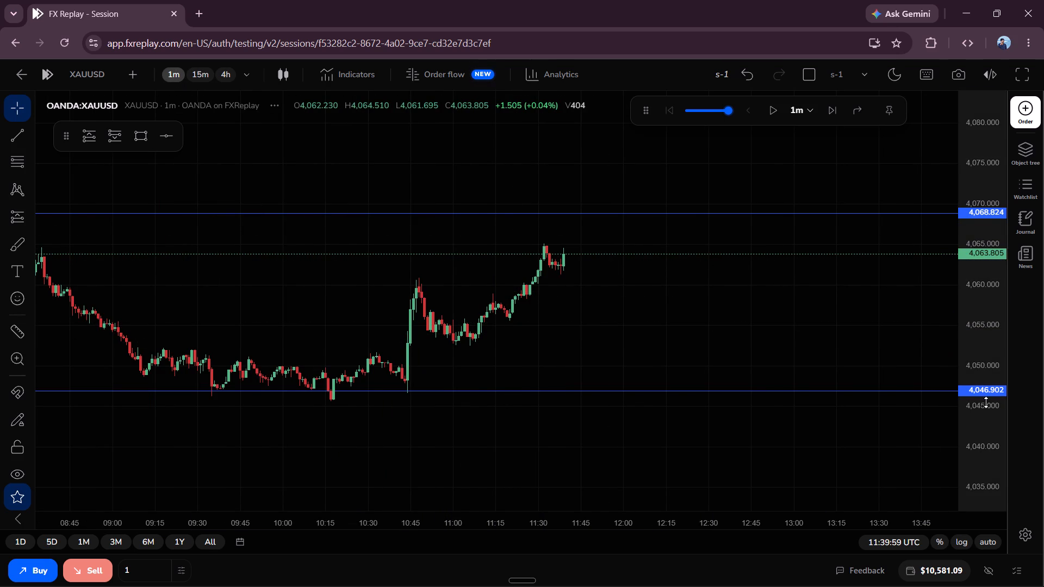
drag(986, 402, 942, 261)
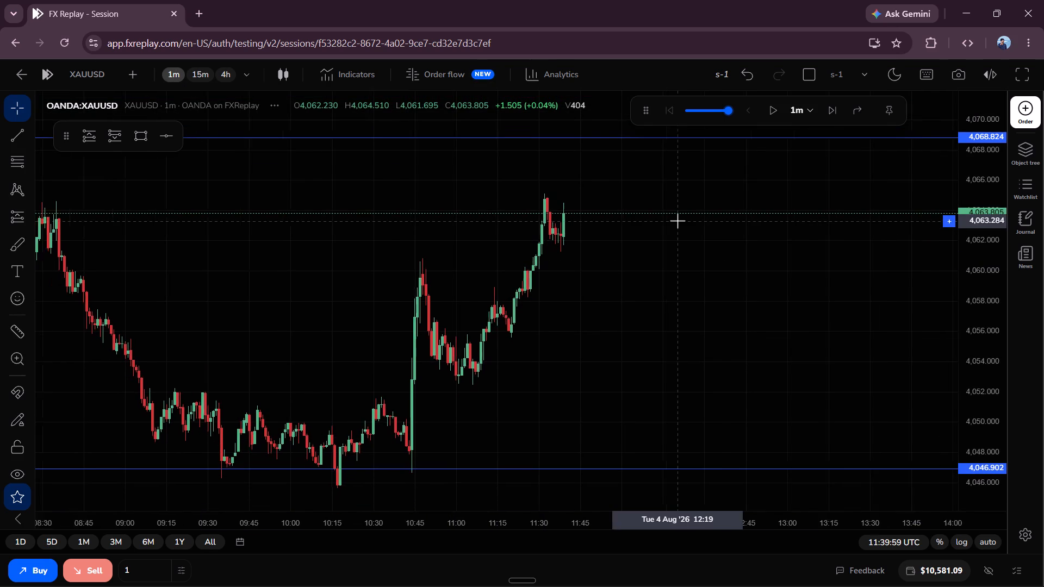
drag(678, 221, 657, 292)
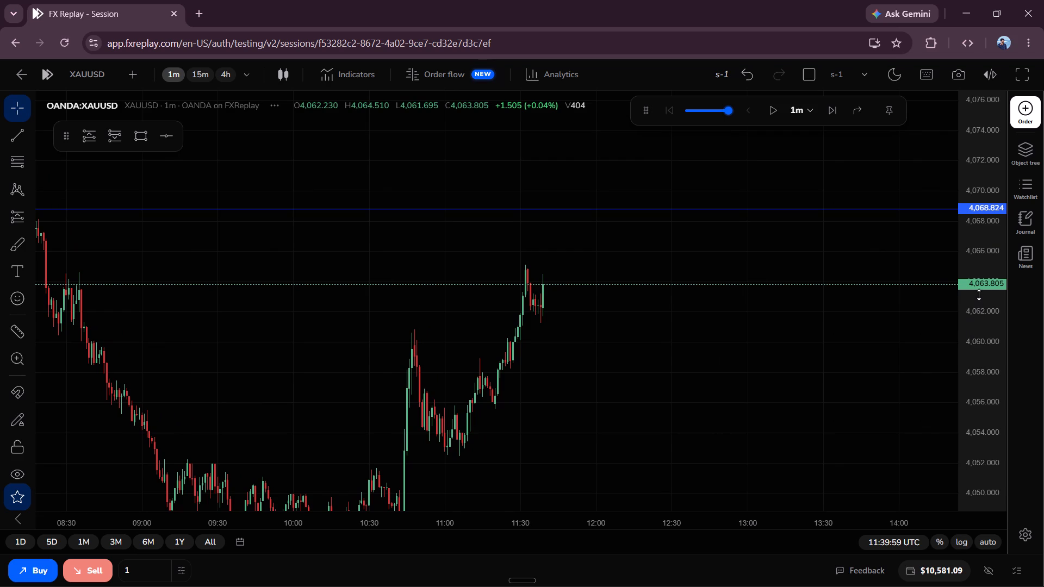
drag(979, 295, 975, 241)
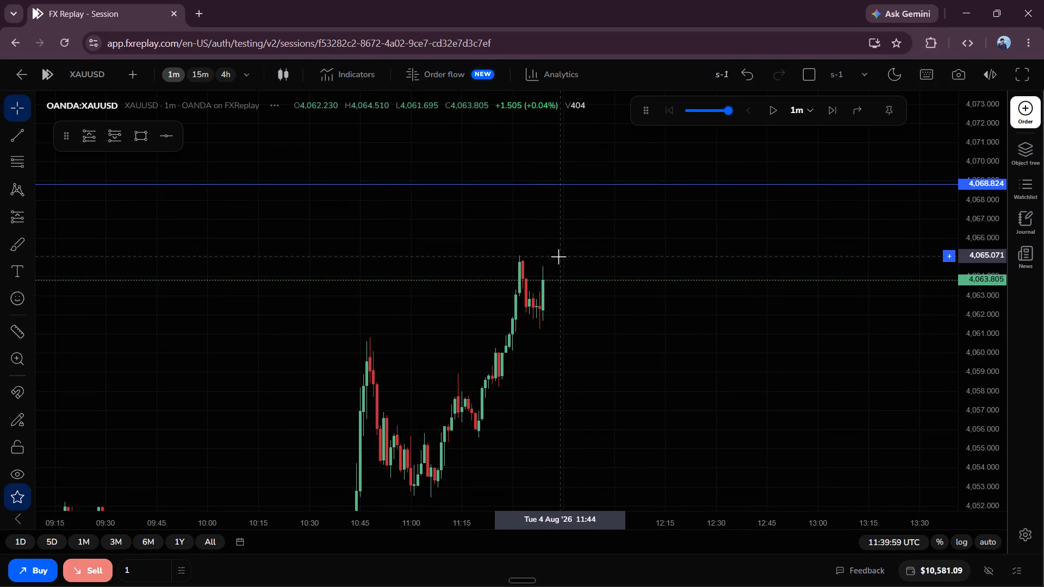
click(835, 109)
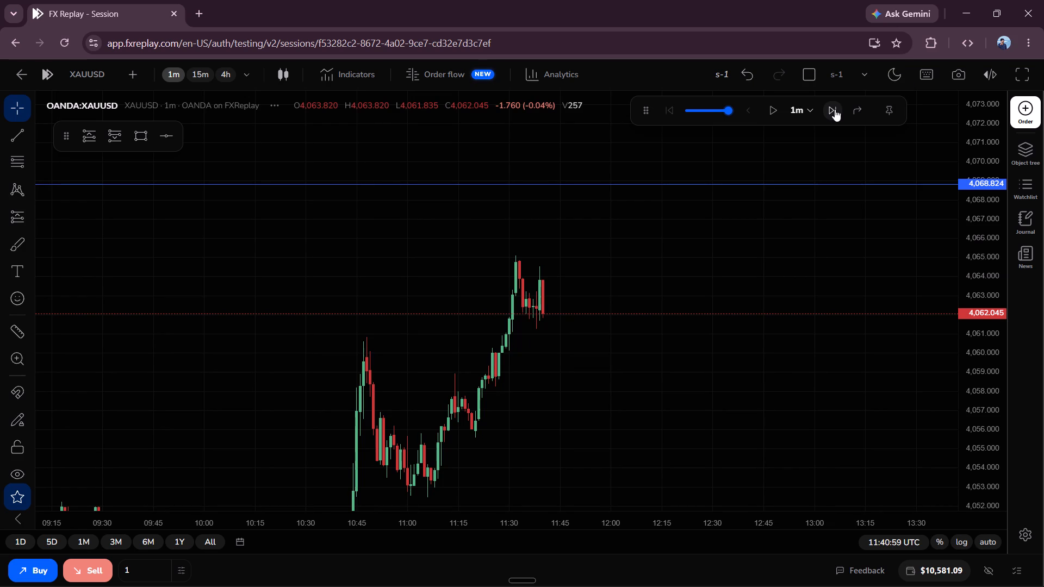
click(835, 109)
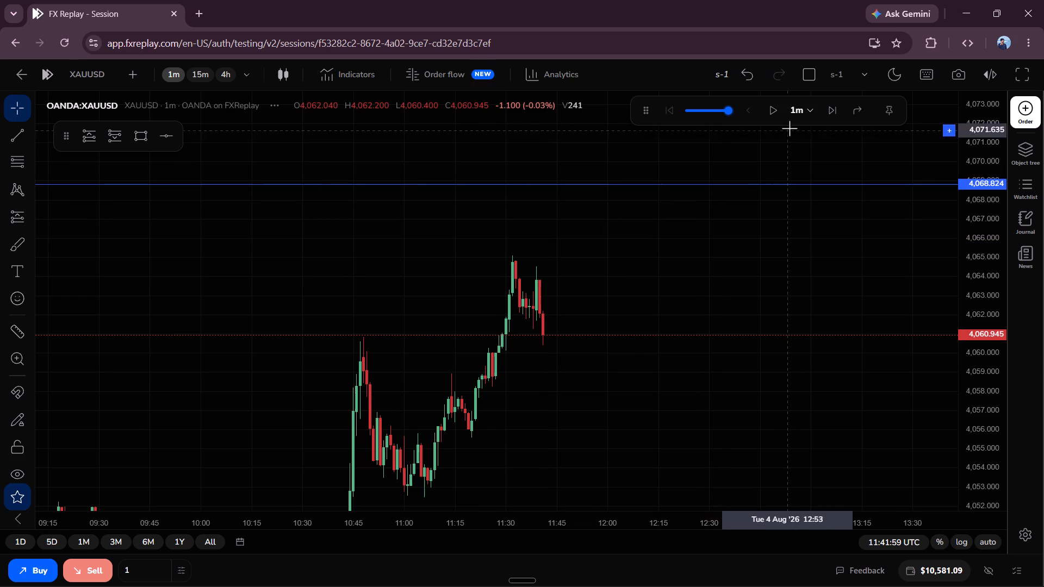
click(834, 107)
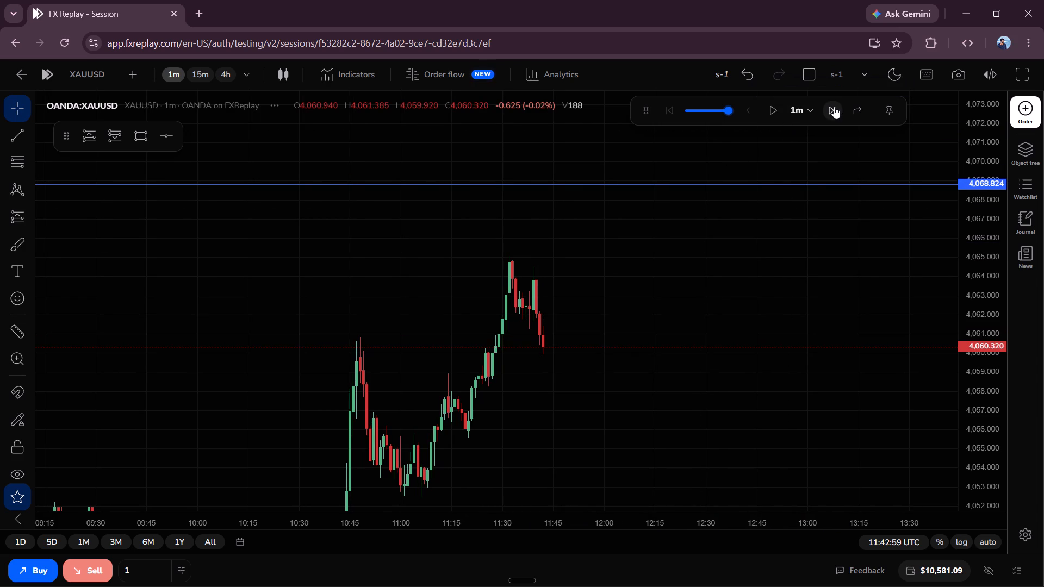
click(834, 107)
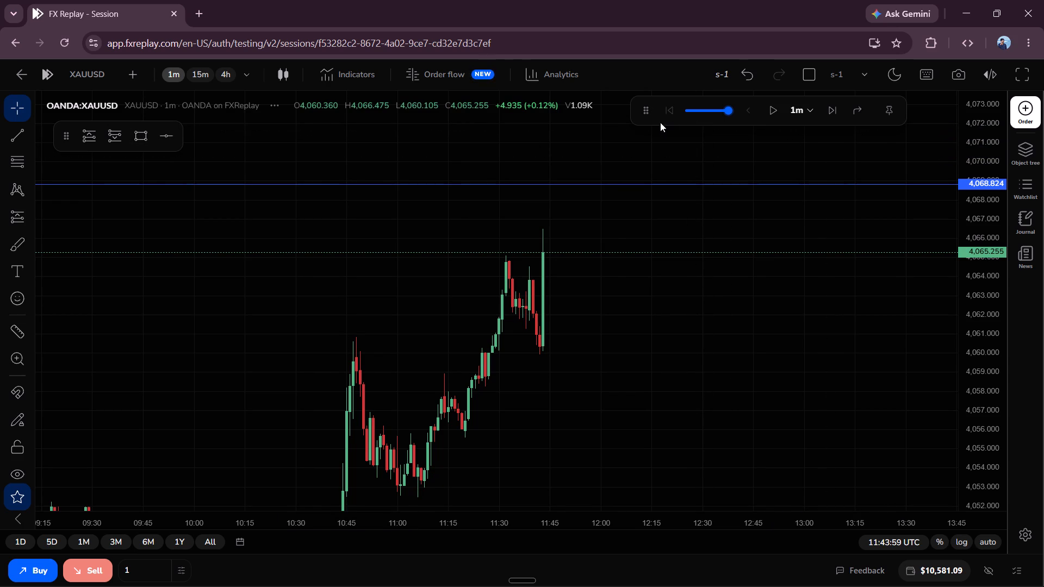
Draw a long position at the latest candle with entry about 4,065.07, stop about 4,061.11 and target about 4,069.46.
click(89, 136)
click(548, 255)
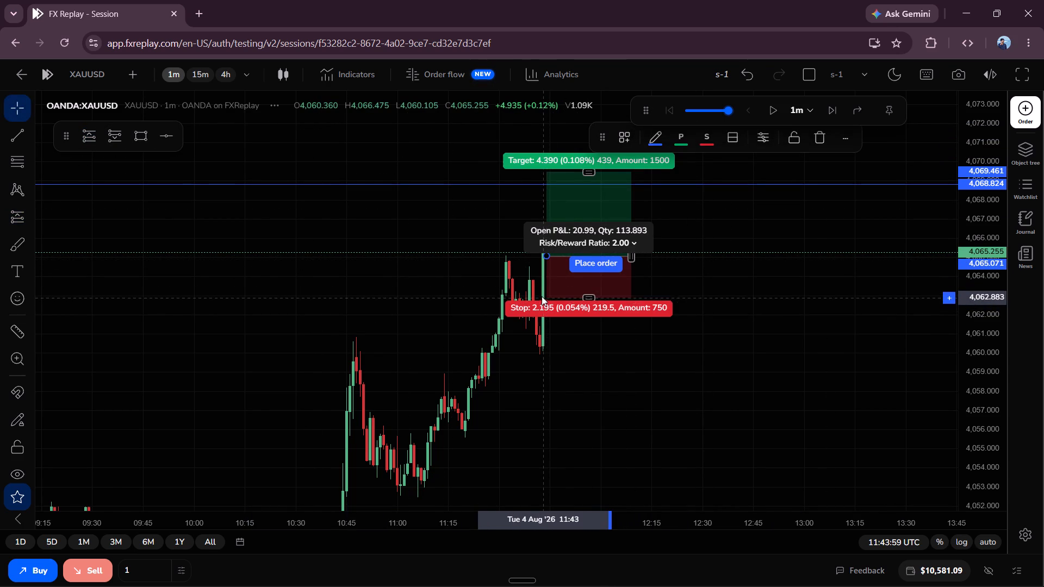
drag(545, 297, 556, 325)
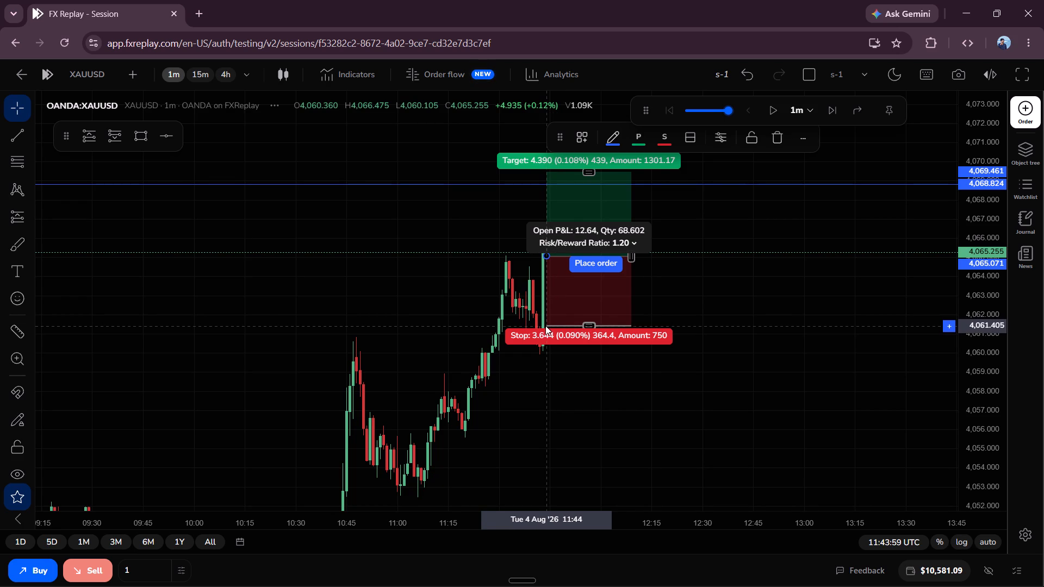
drag(545, 326, 545, 332)
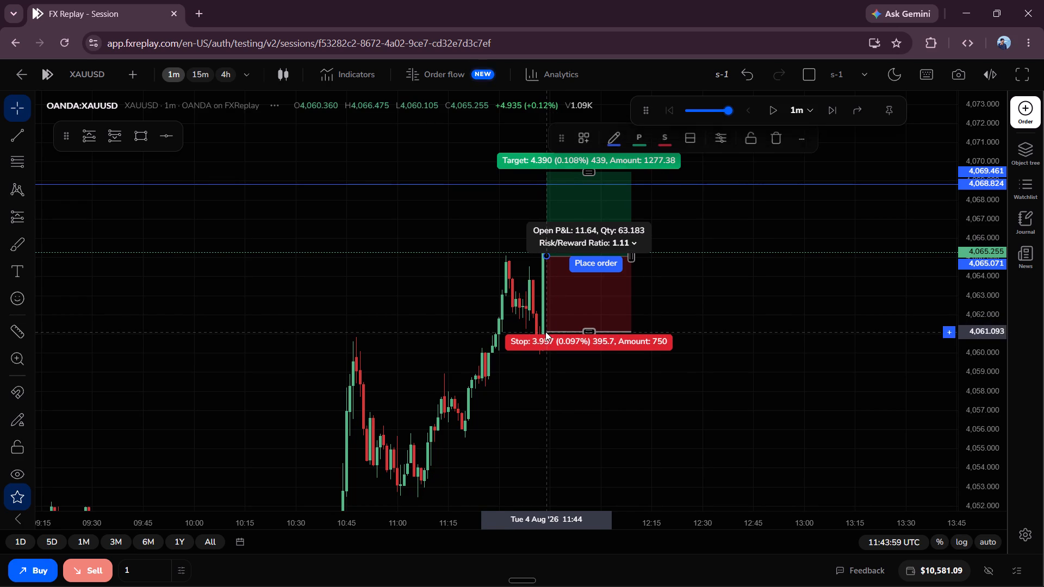
click(564, 205)
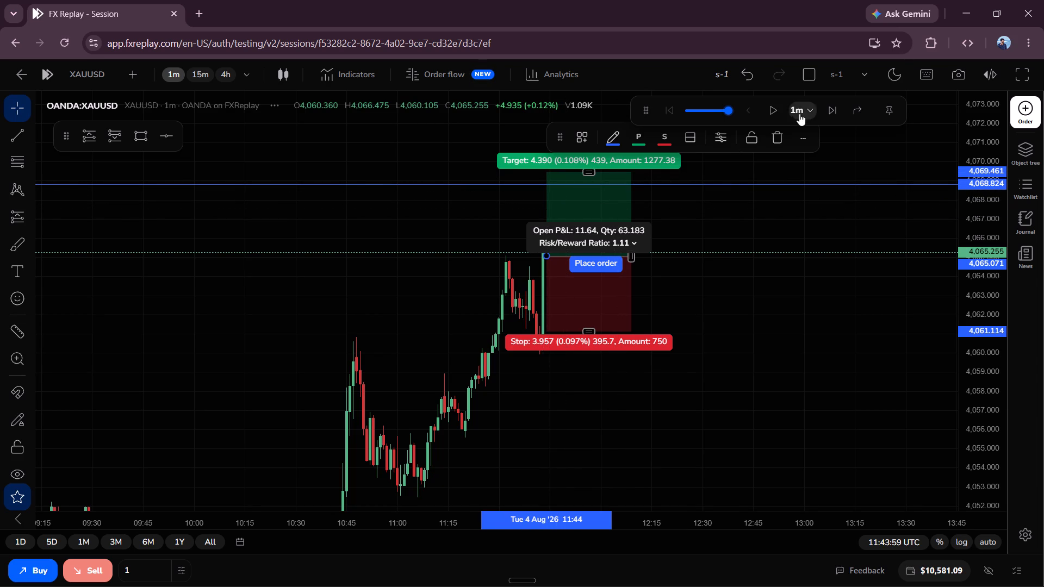
Place a buy limit order from the long position drawing with 1% risk on the initial balance.
click(605, 271)
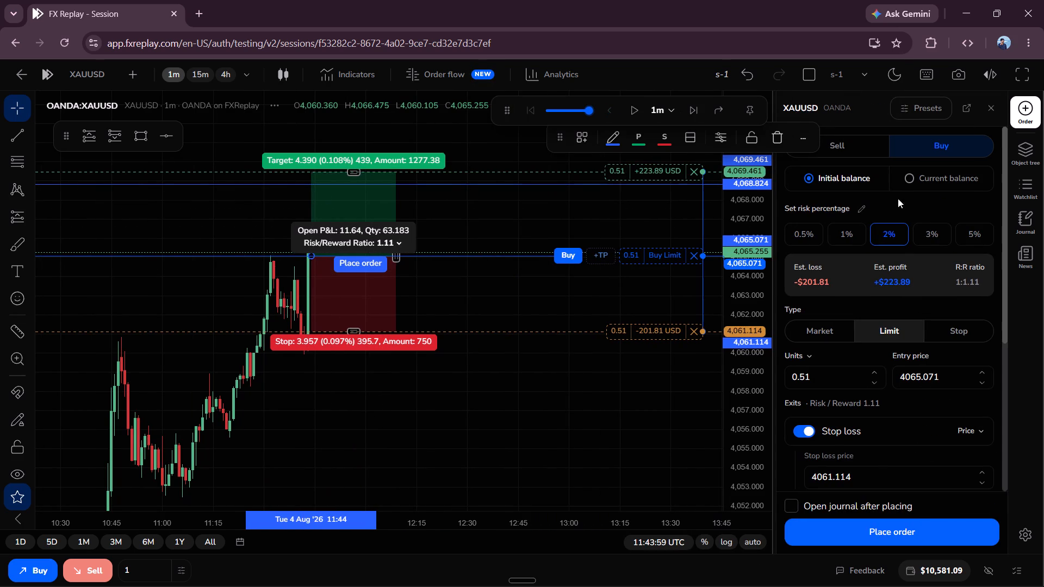
click(849, 236)
click(879, 535)
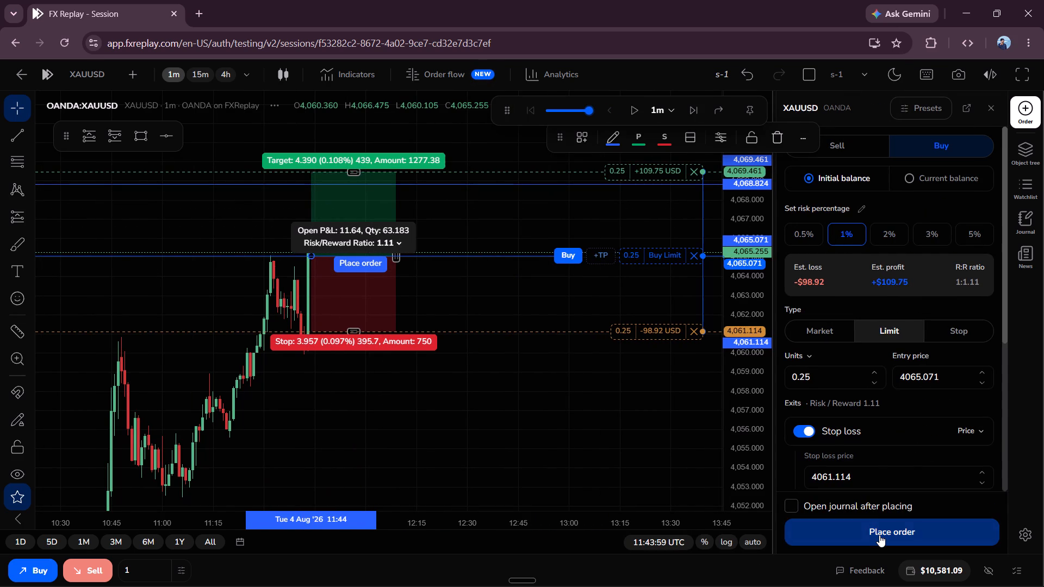
click(754, 435)
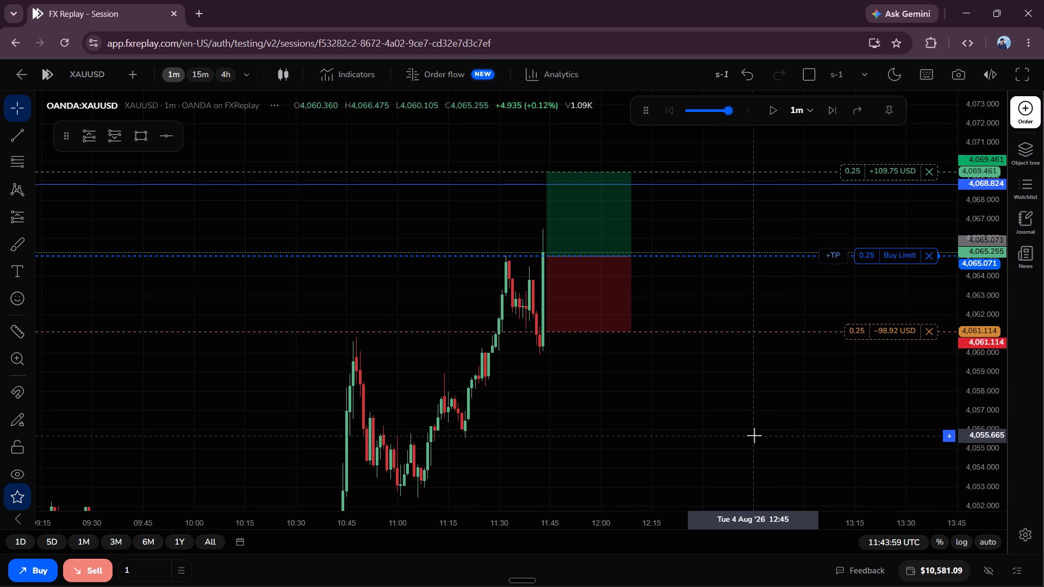
Play the replay forward on the 1-minute chart with the buy order placed and pause it at 12:00:59.
click(770, 115)
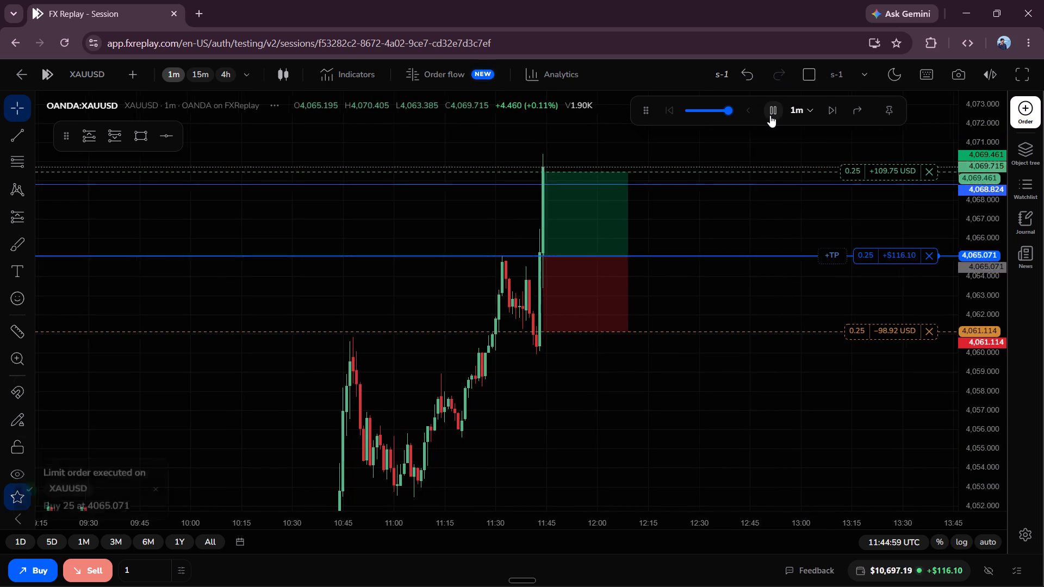
click(770, 115)
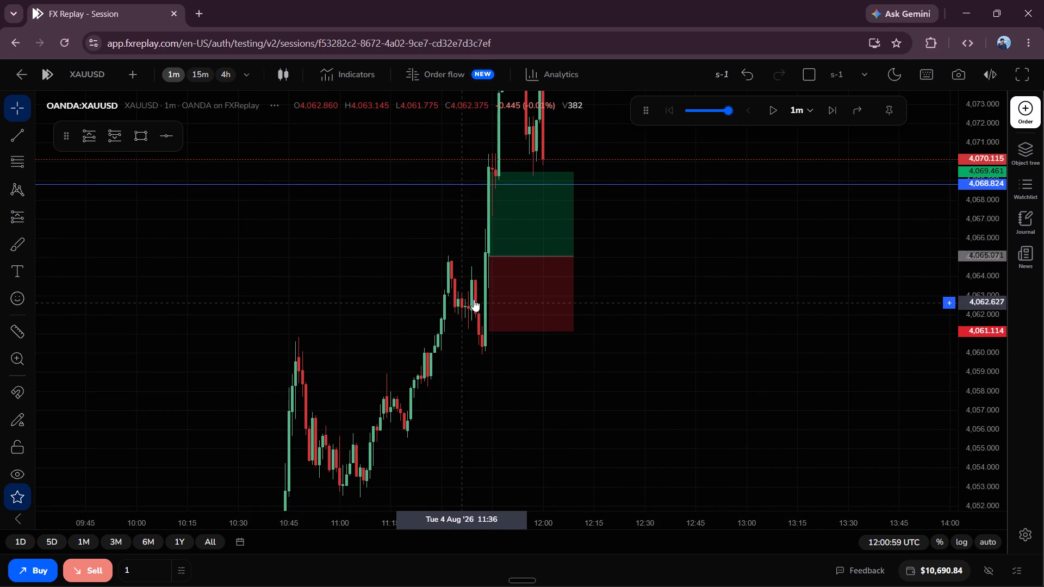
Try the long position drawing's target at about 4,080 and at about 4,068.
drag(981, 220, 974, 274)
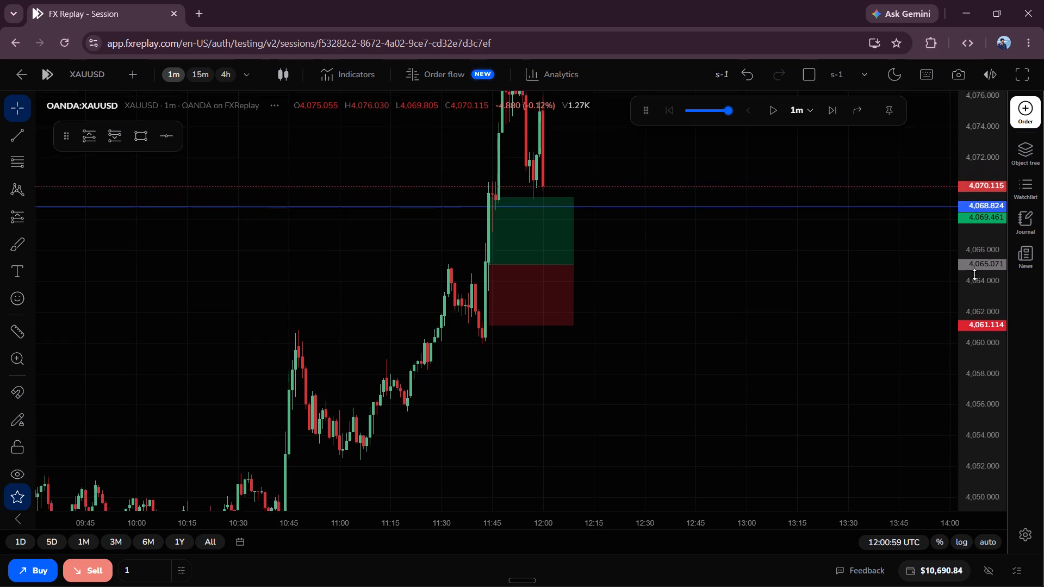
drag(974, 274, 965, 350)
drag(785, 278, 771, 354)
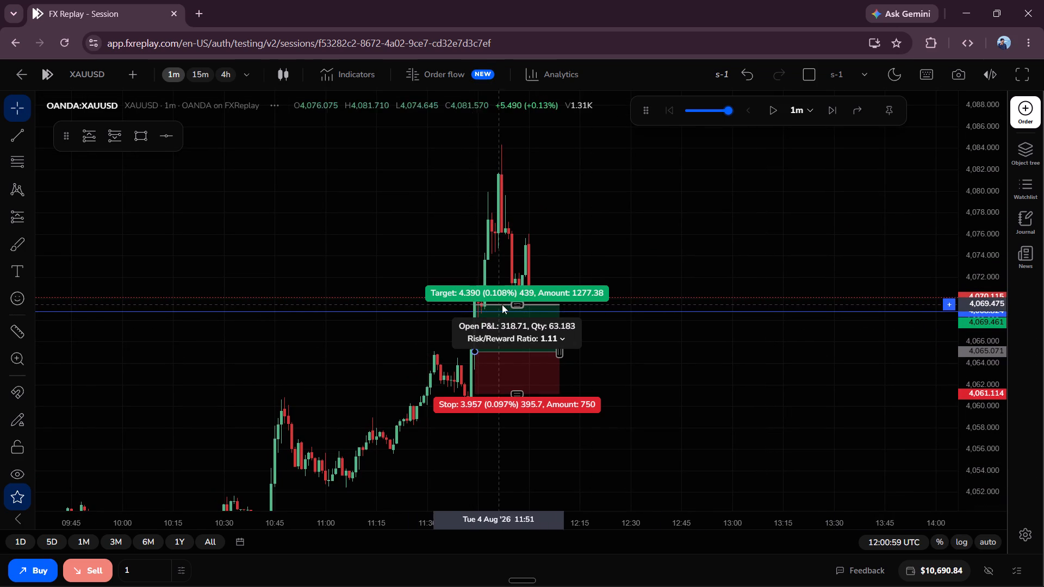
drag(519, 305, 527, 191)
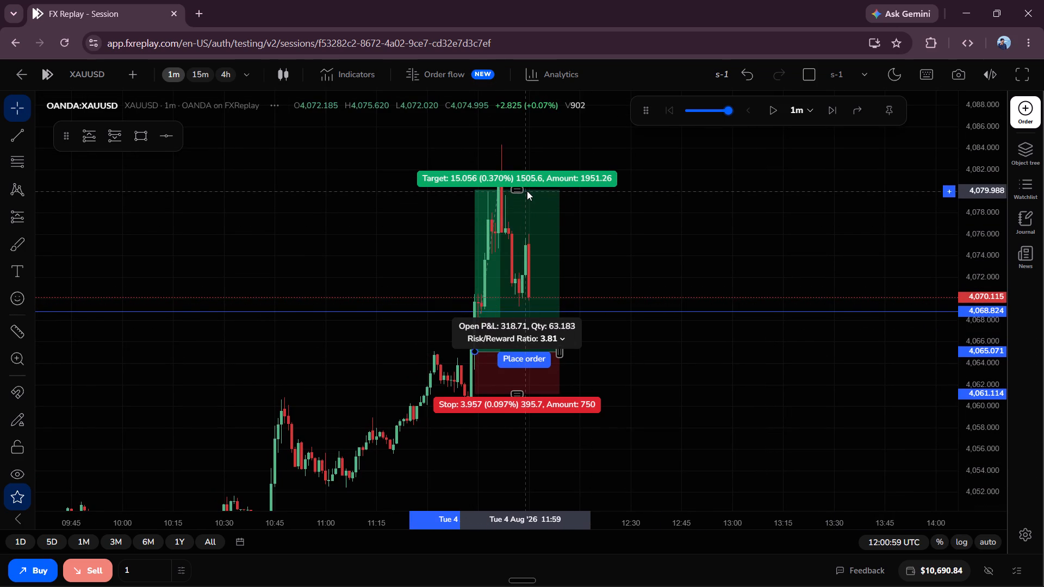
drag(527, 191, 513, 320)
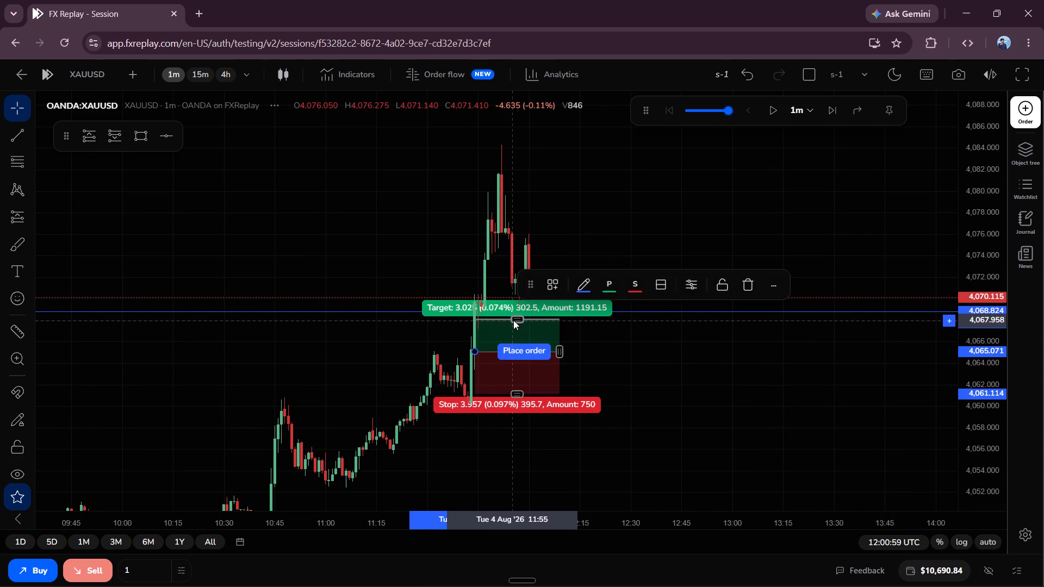
Delete the long position drawing of the buy trade from the 1-minute chart.
click(513, 320)
click(748, 278)
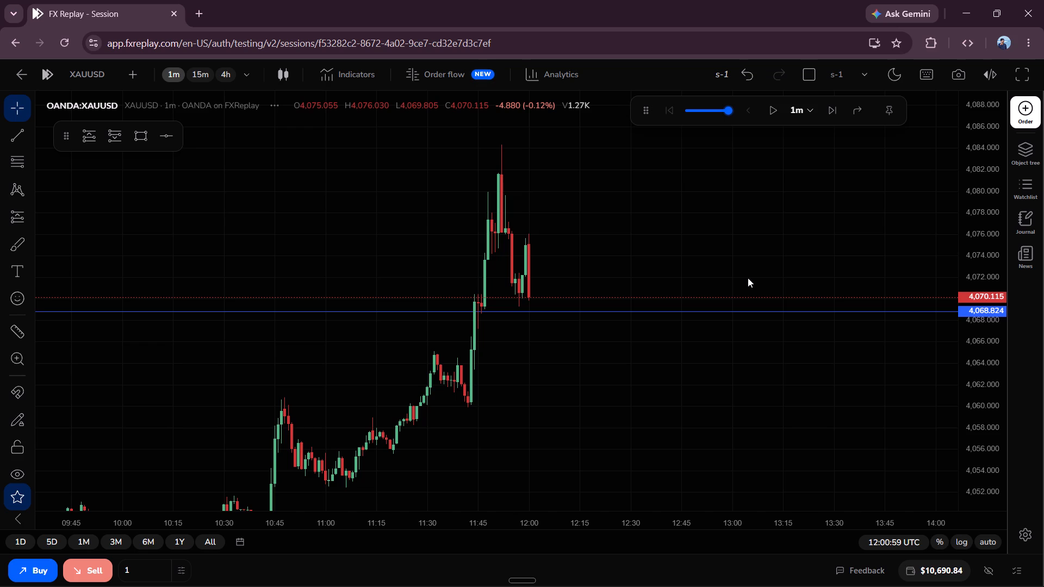
On the 15-minute chart, move the 4,068.824 horizontal level up to about 4,084.9, at the top of the latest price spike.
click(208, 73)
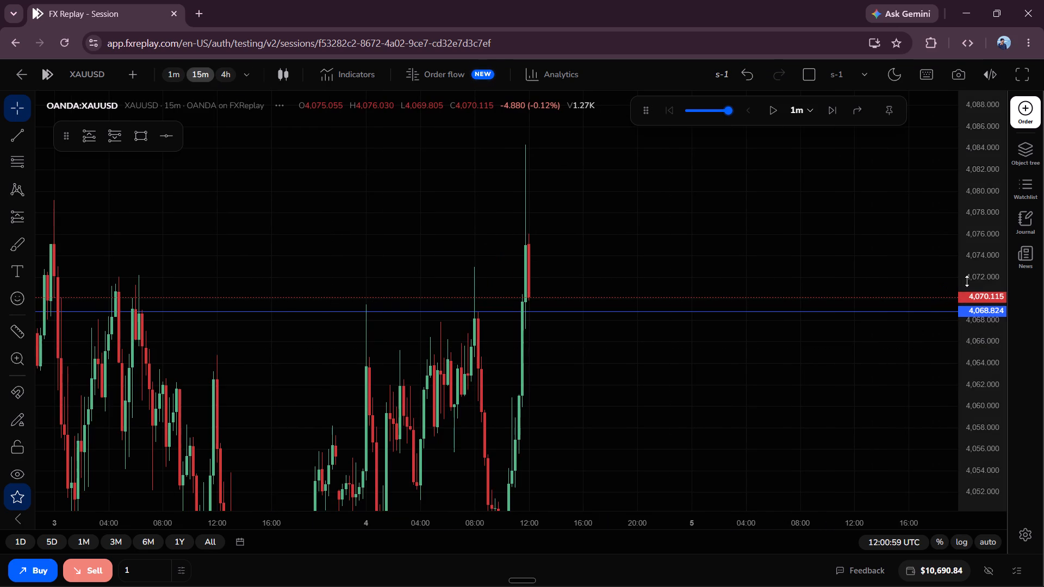
drag(967, 281, 969, 443)
drag(977, 329, 960, 445)
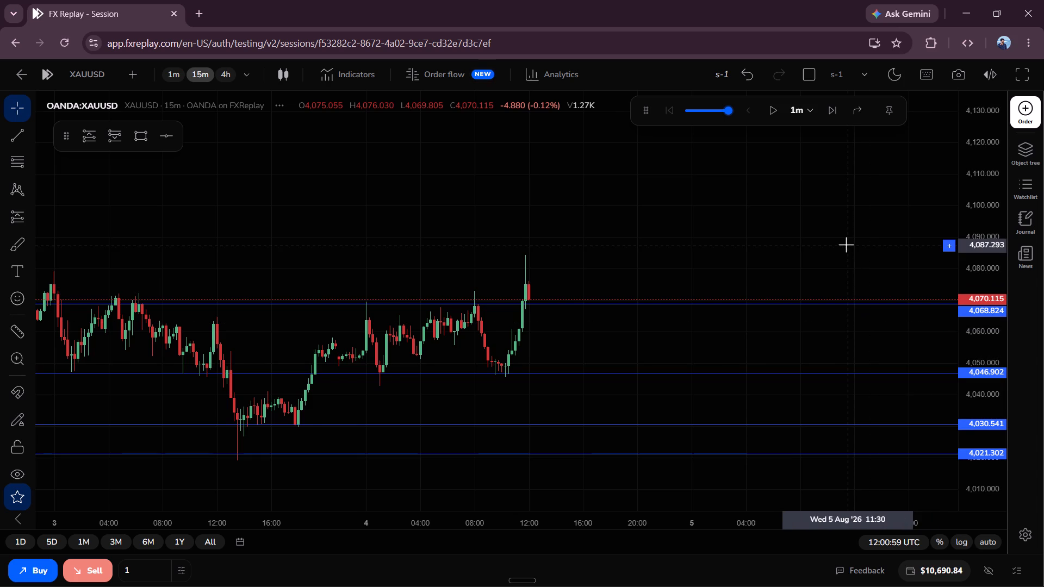
drag(990, 218, 965, 308)
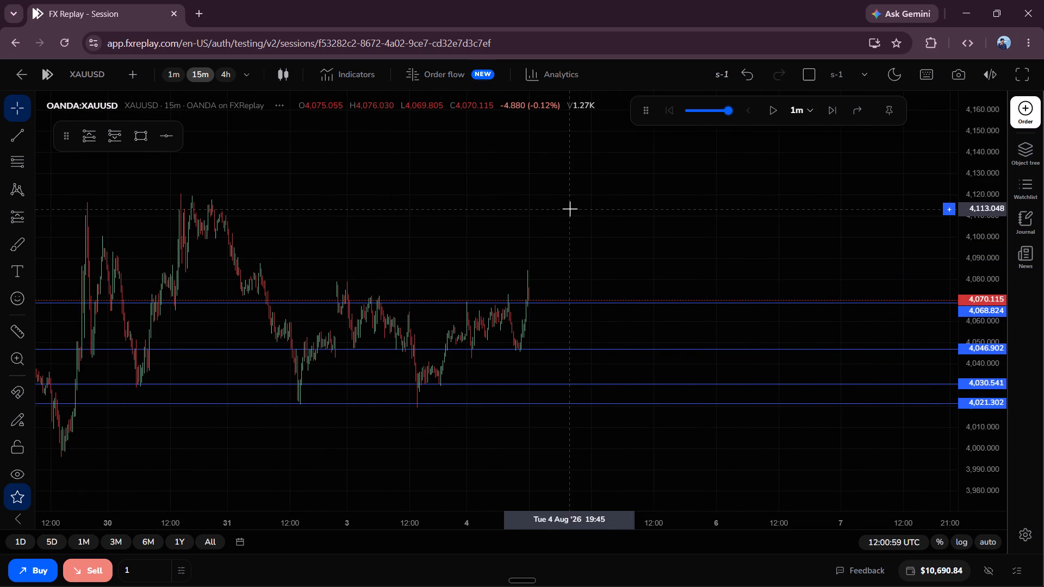
drag(570, 209, 822, 239)
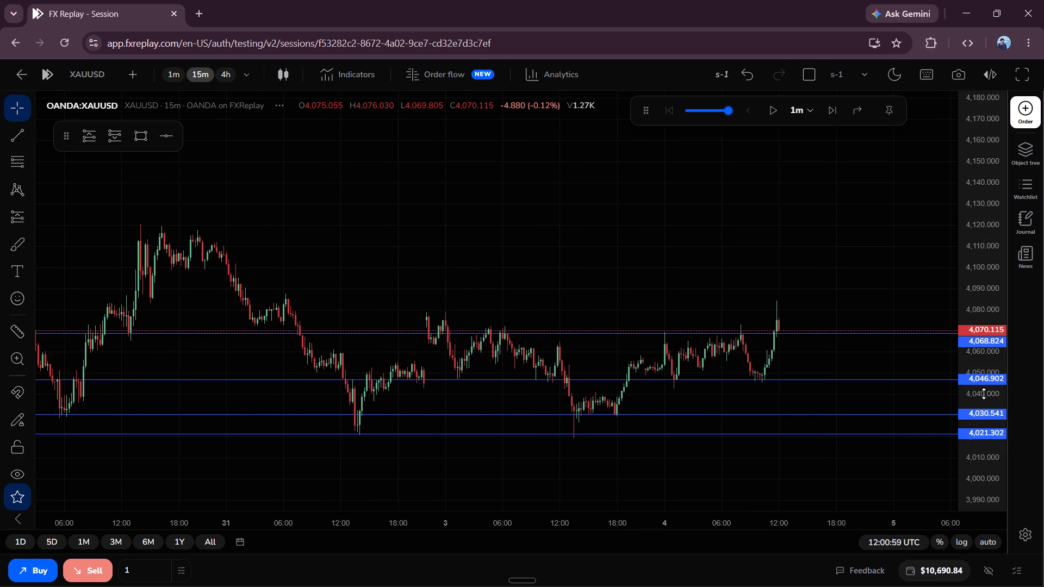
drag(984, 396, 948, 195)
drag(775, 279, 655, 177)
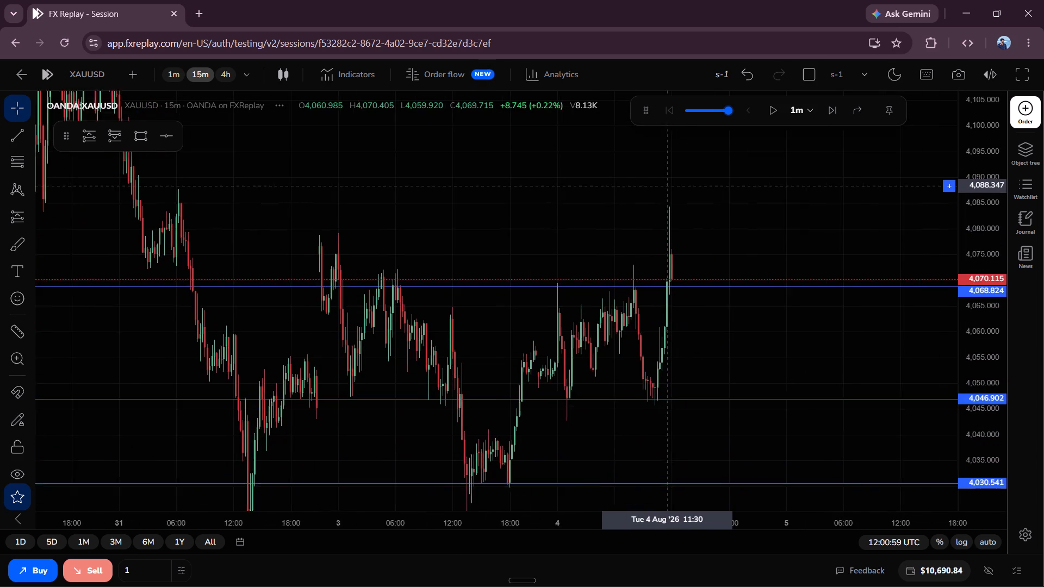
drag(655, 177, 650, 171)
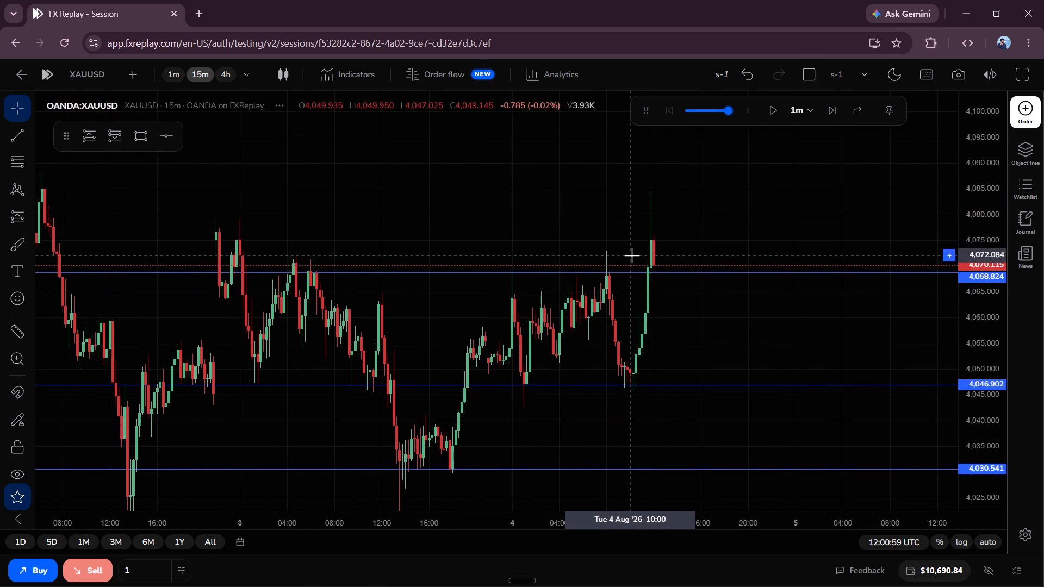
drag(605, 209, 656, 233)
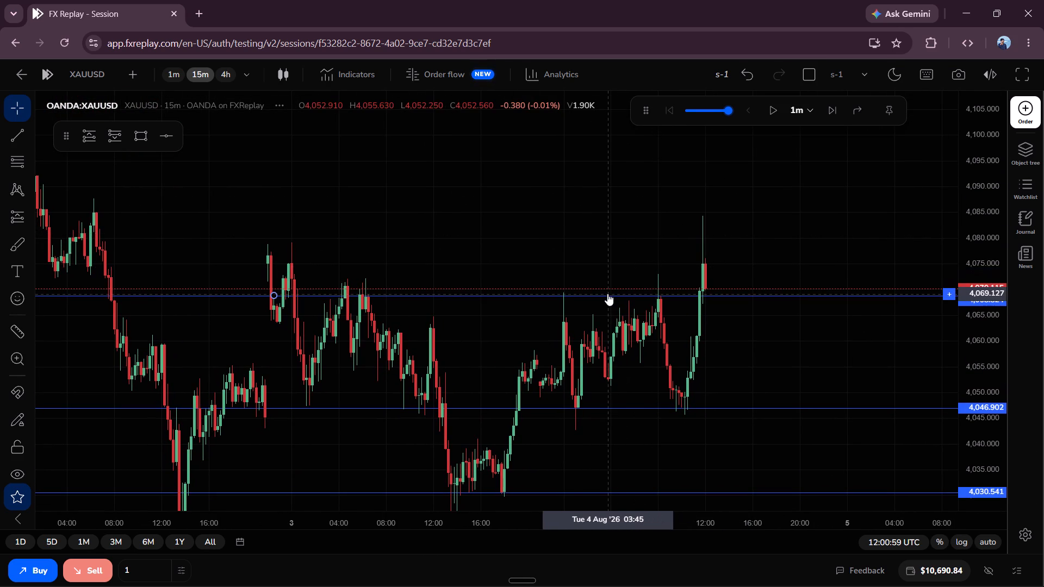
drag(607, 293, 618, 211)
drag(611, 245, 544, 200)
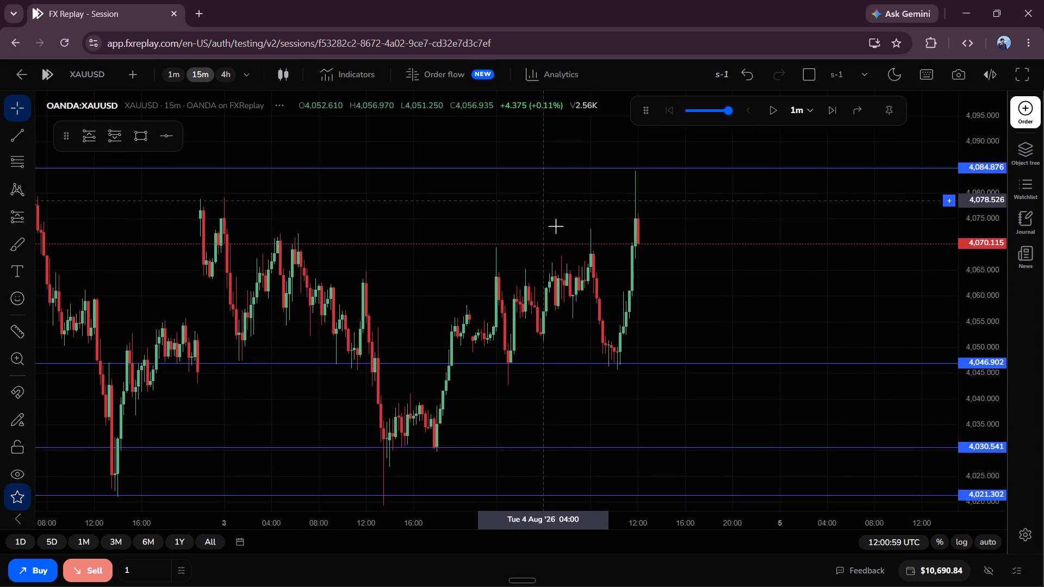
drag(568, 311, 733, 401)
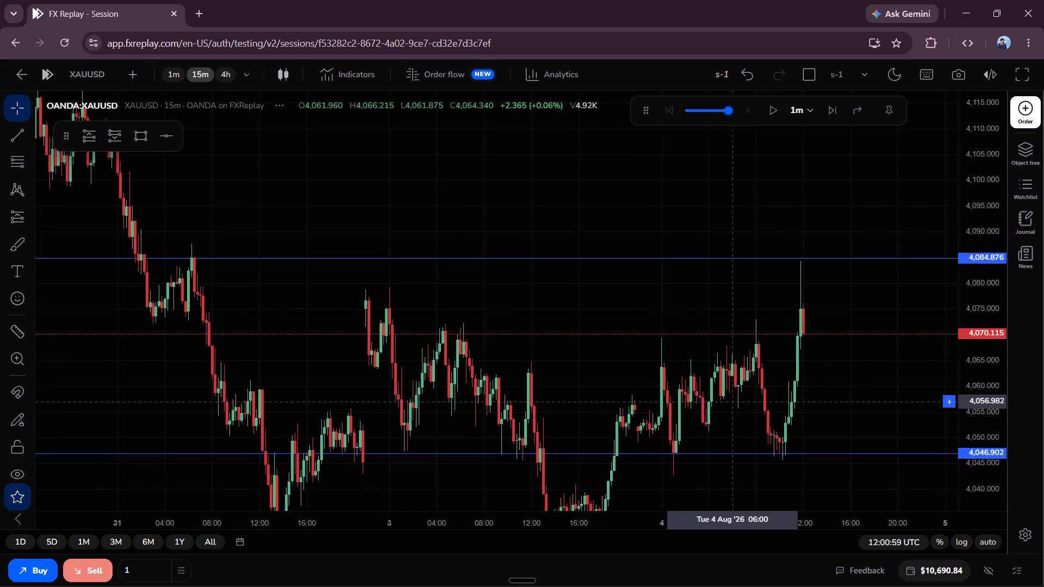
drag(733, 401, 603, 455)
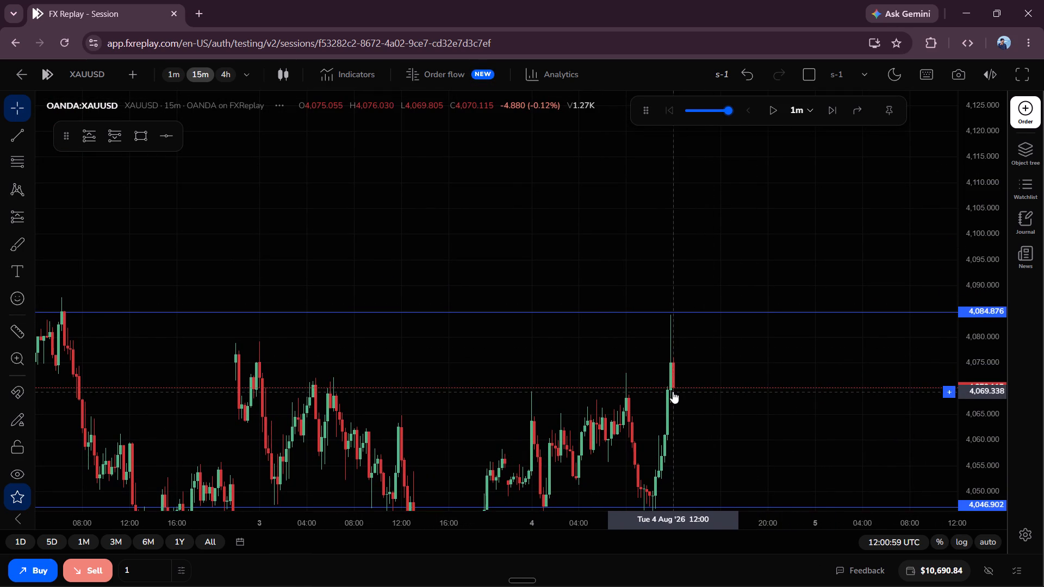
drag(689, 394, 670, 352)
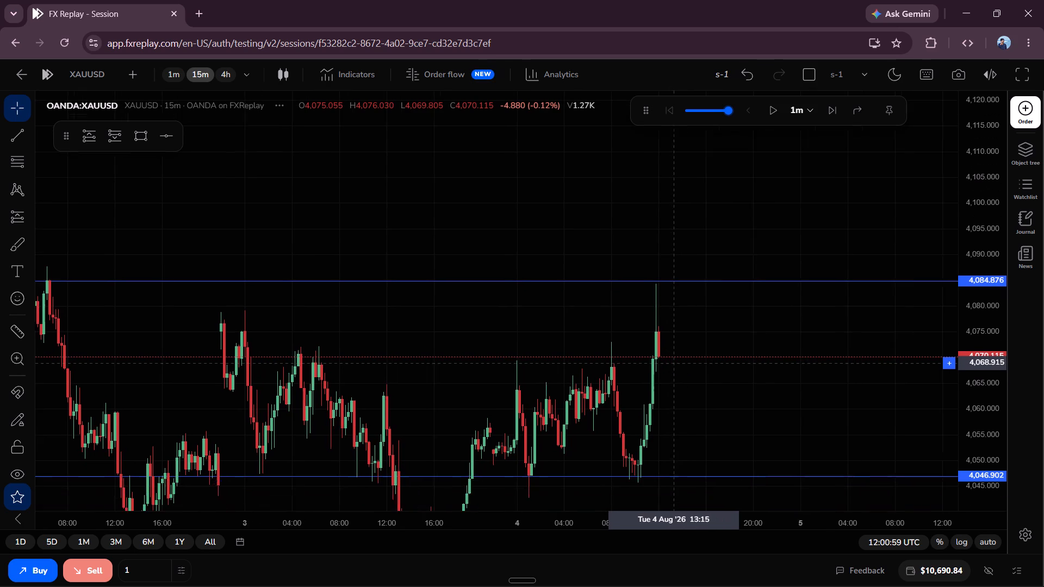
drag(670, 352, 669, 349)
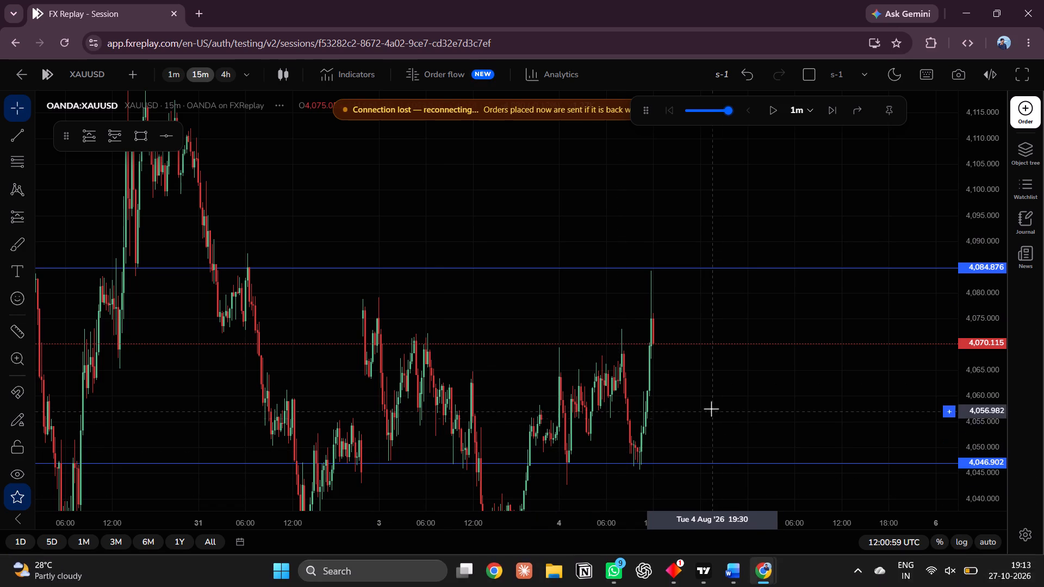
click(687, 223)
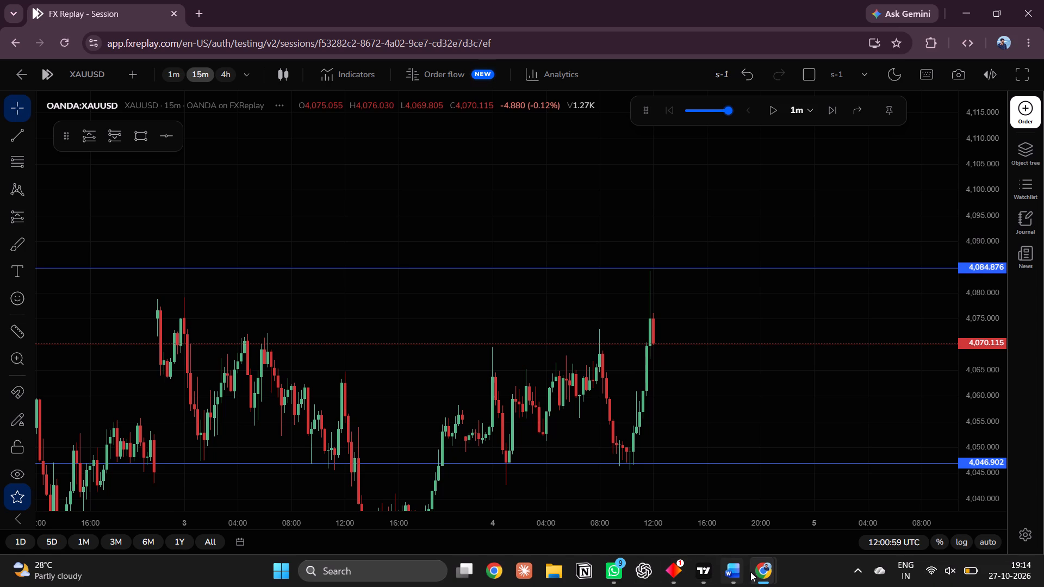
Open YouTube in a new browser tab beside the FX Replay session.
click(815, 513)
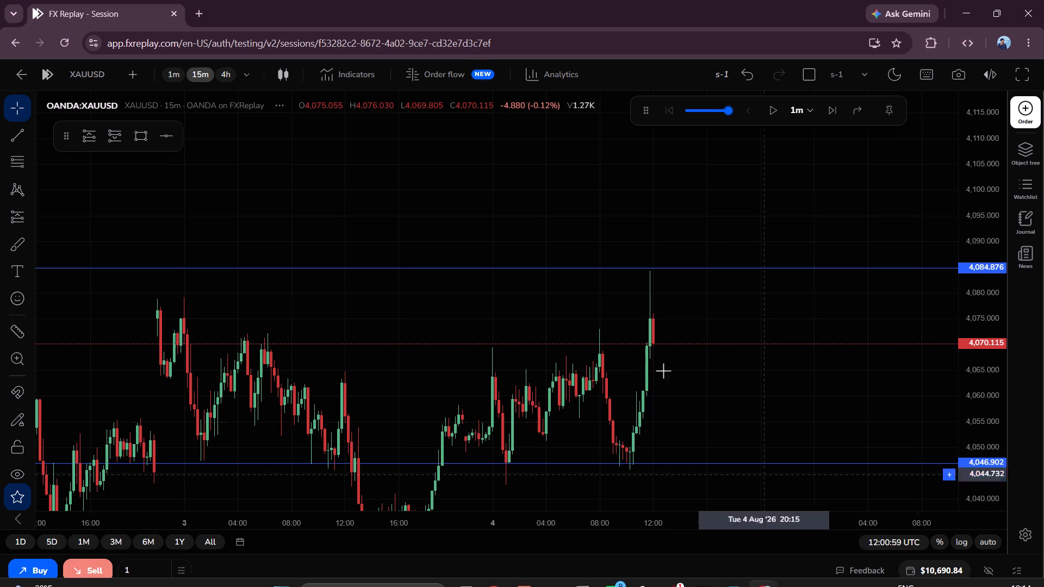
click(202, 4)
click(69, 72)
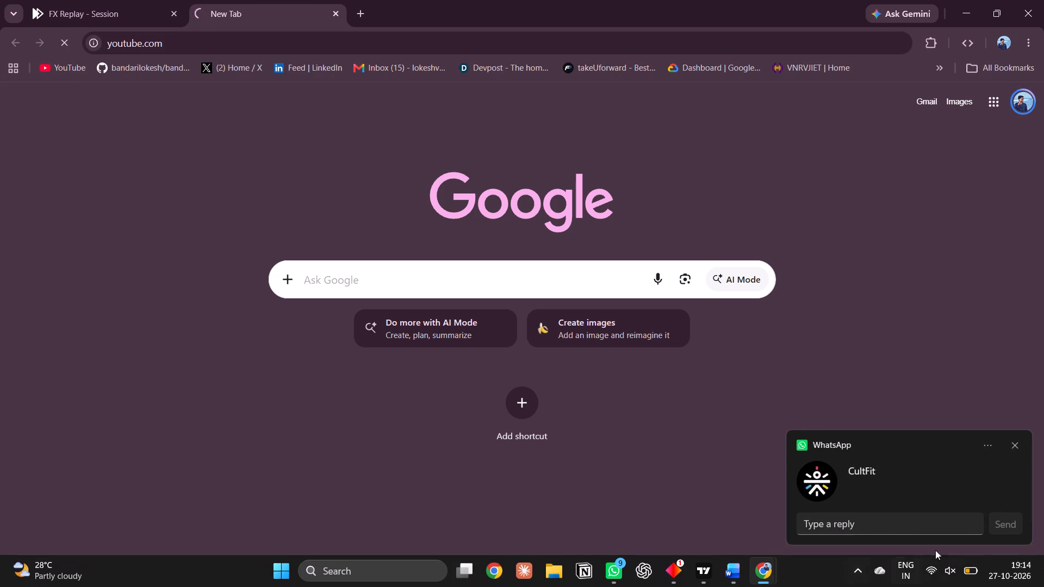
Unmute the computer's system sound in the Windows quick settings.
click(957, 586)
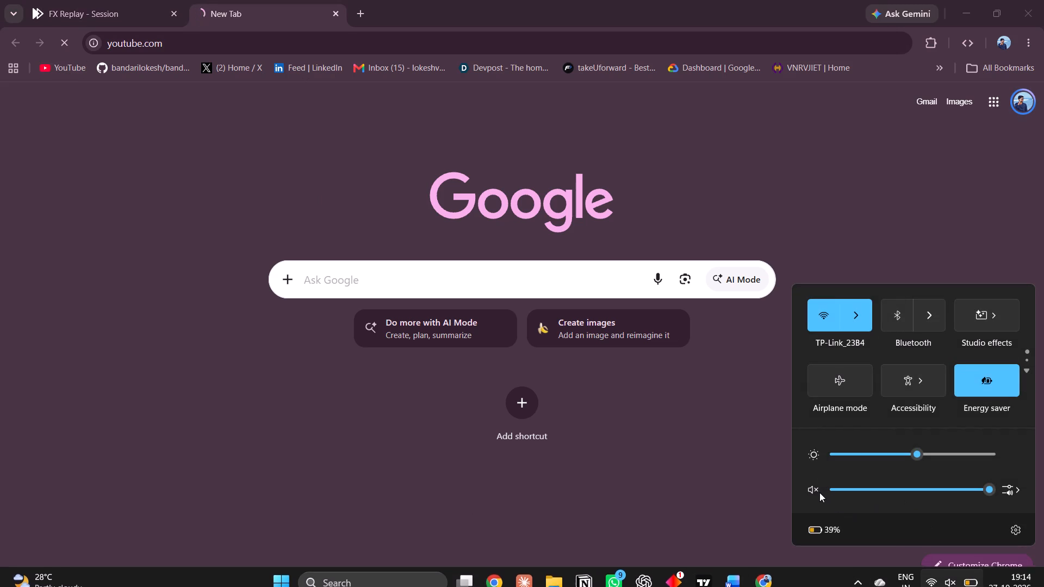
click(818, 492)
click(901, 212)
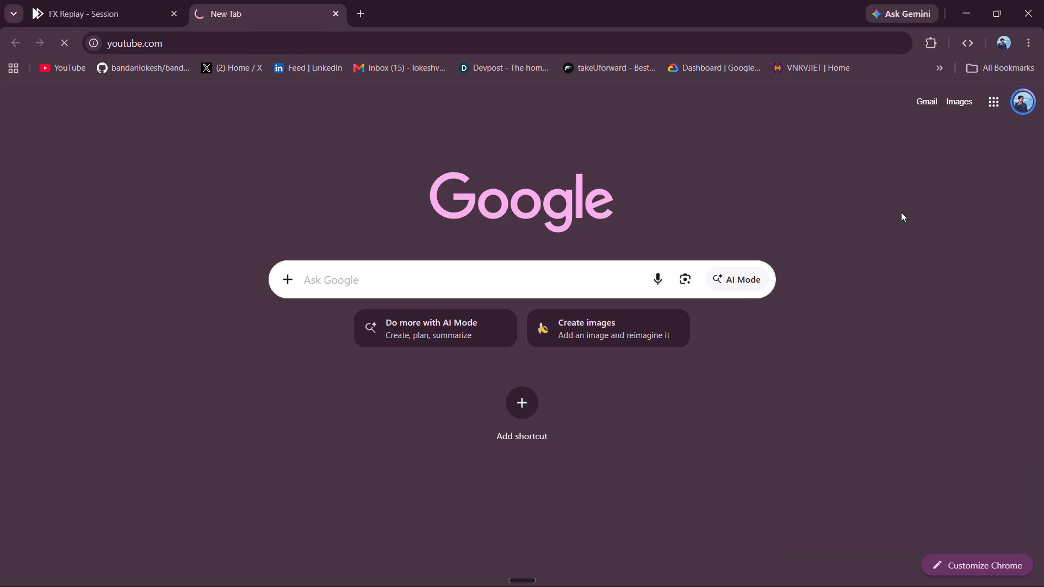
Open another new browser tab while YouTube is still loading.
click(363, 1)
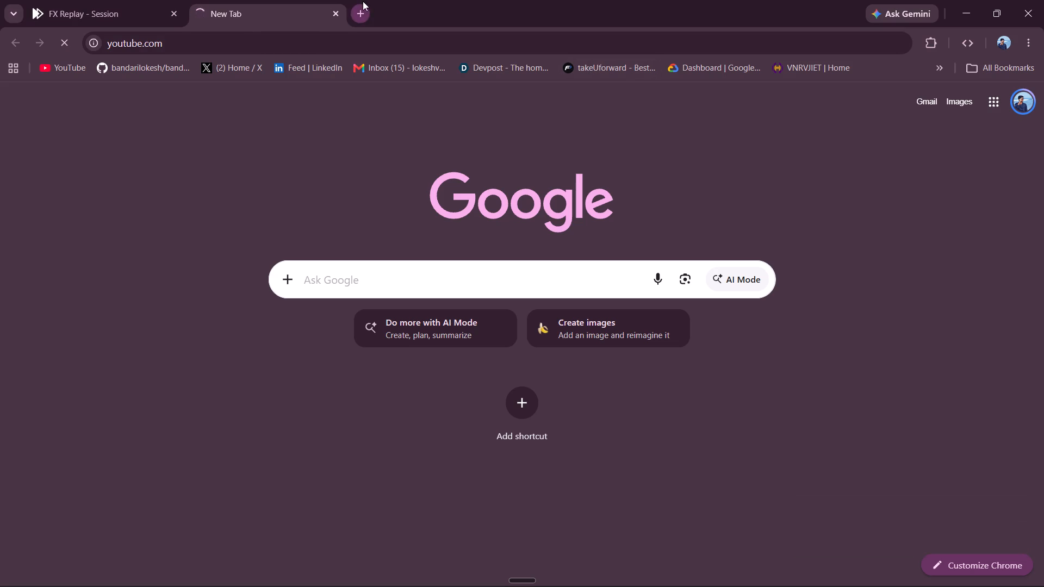
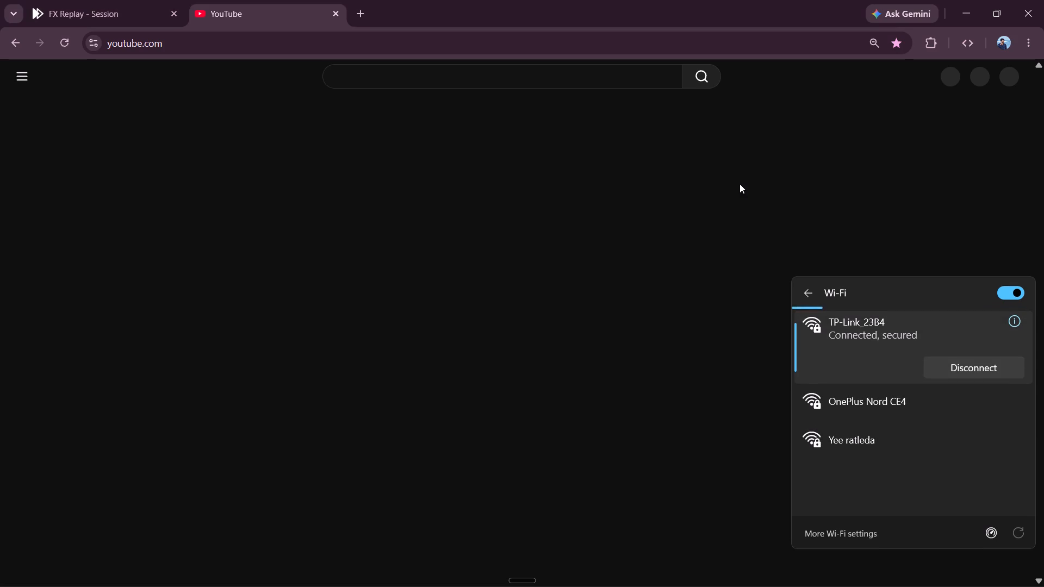
Reload the YouTube home page and open the live stream "FOREX LIVE TRADING 27/10/2026".
click(66, 45)
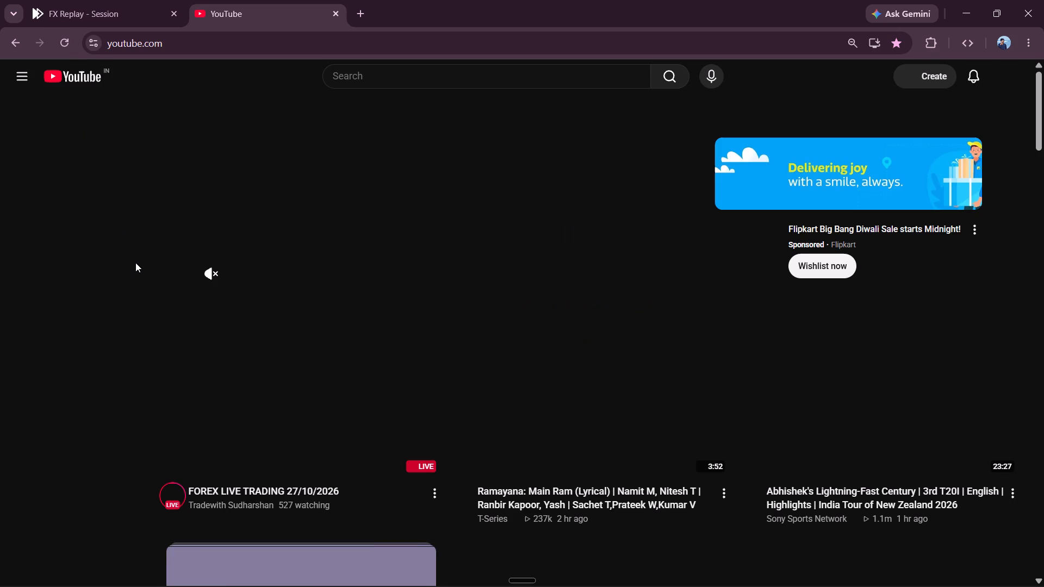
click(364, 403)
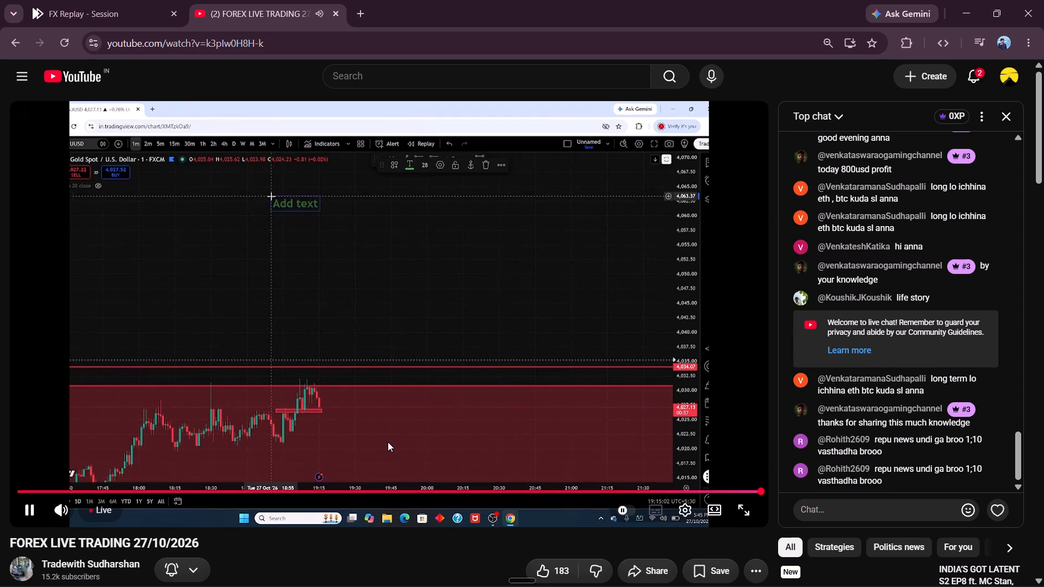
Expand the description of the FOREX LIVE TRADING 27/10/2026 YouTube stream and look over its disclaimer text.
scroll(388, 442, down, 2)
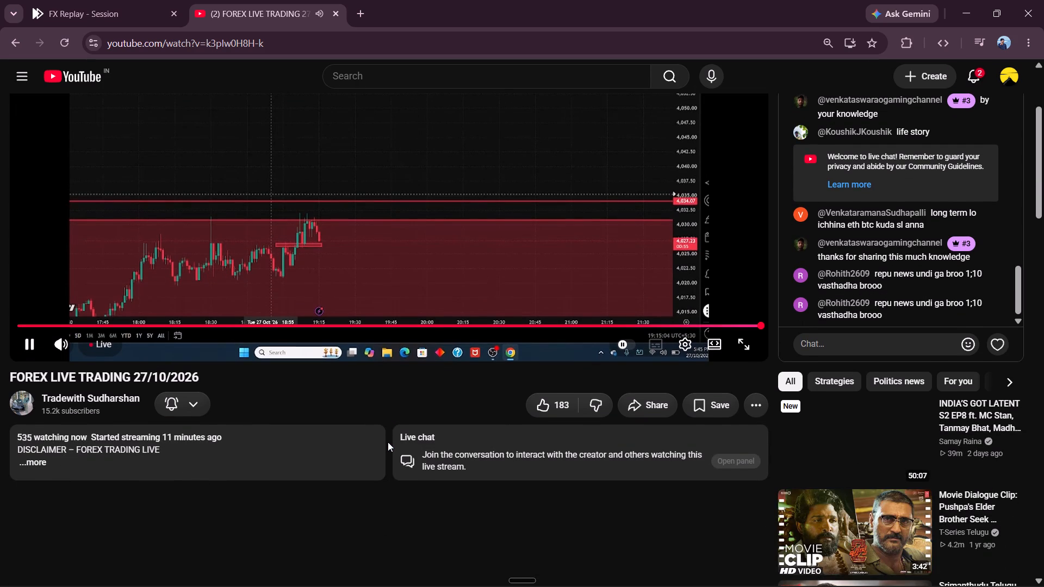
scroll(388, 442, down, 1)
click(30, 457)
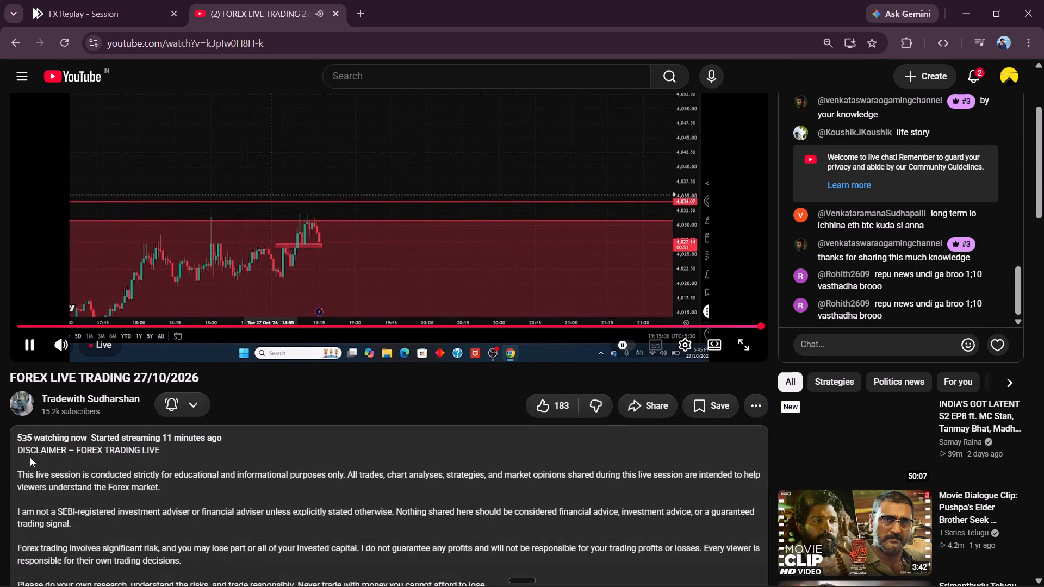
scroll(30, 457, down, 2)
scroll(30, 457, up, 2)
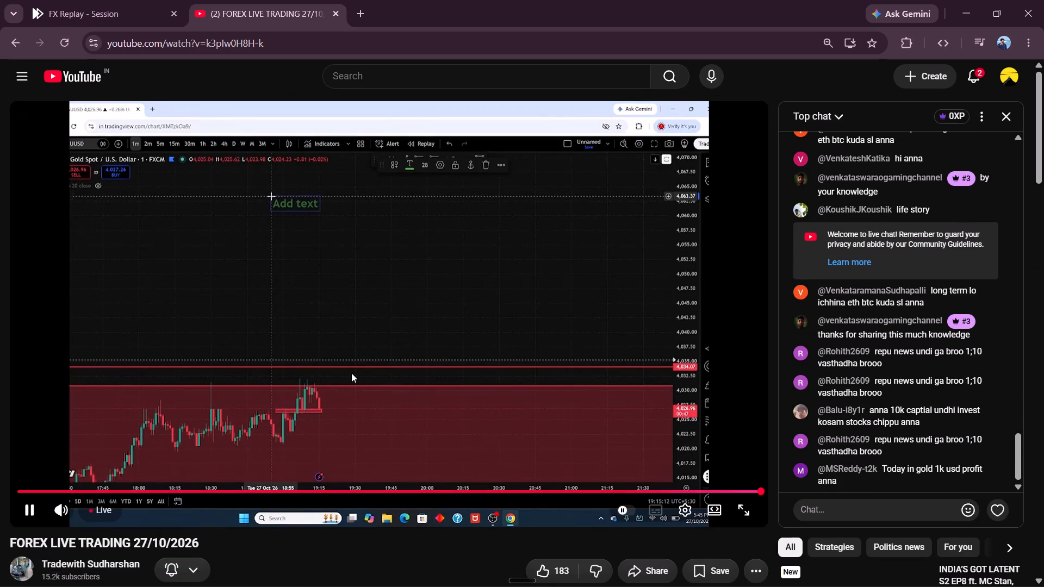
scroll(351, 367, down, 1)
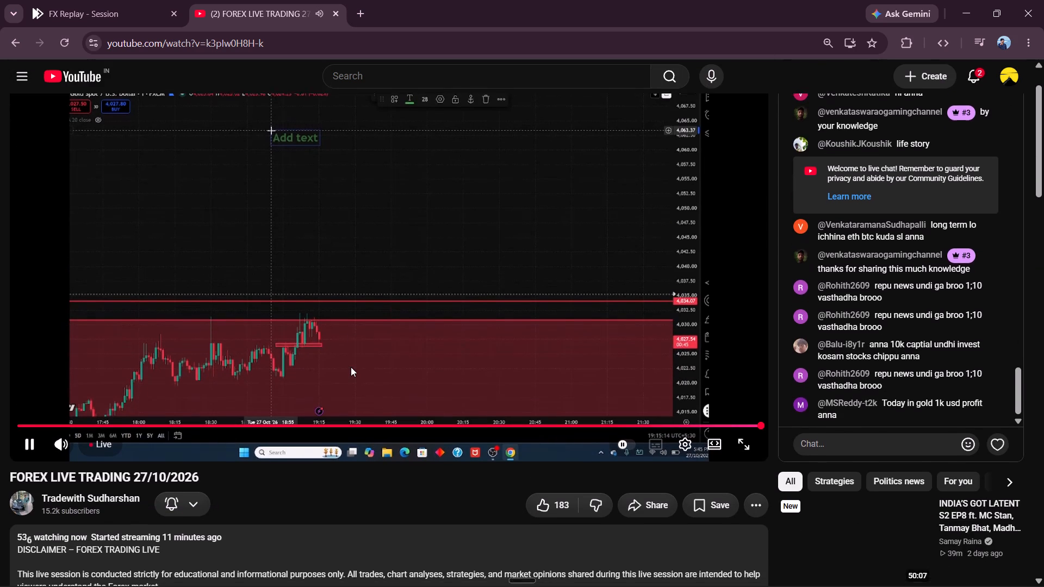
scroll(351, 367, down, 1)
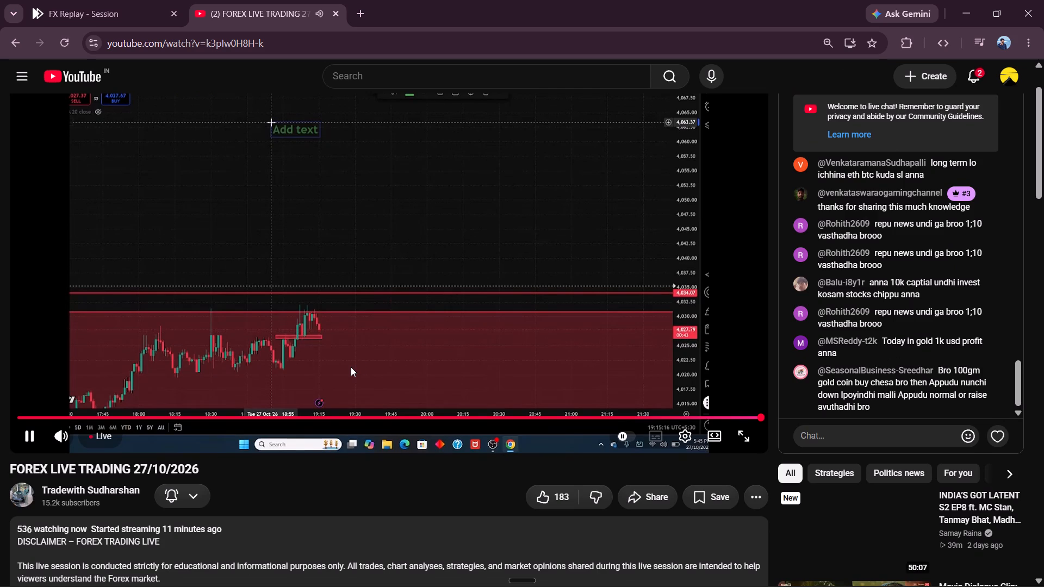
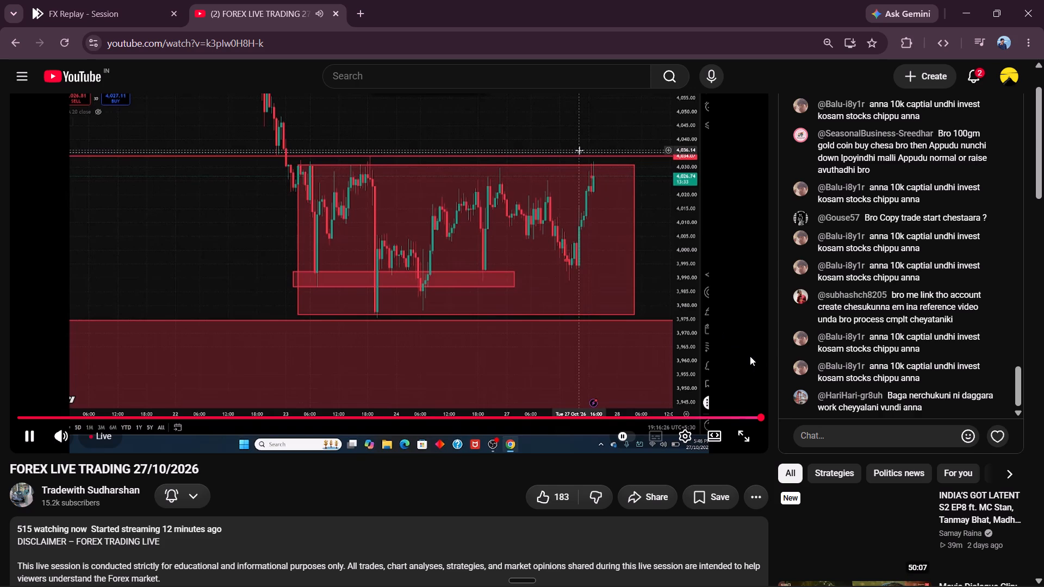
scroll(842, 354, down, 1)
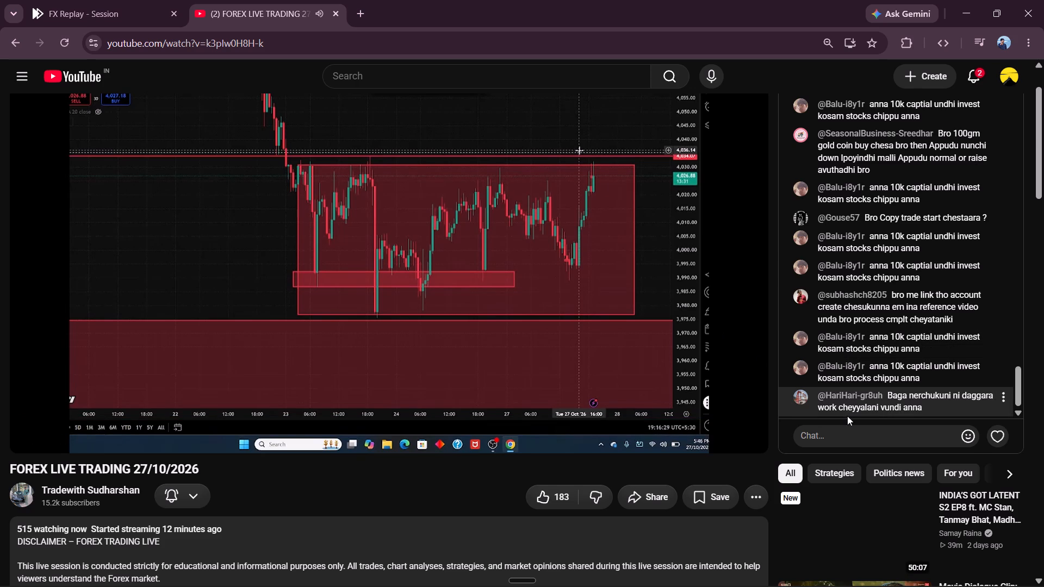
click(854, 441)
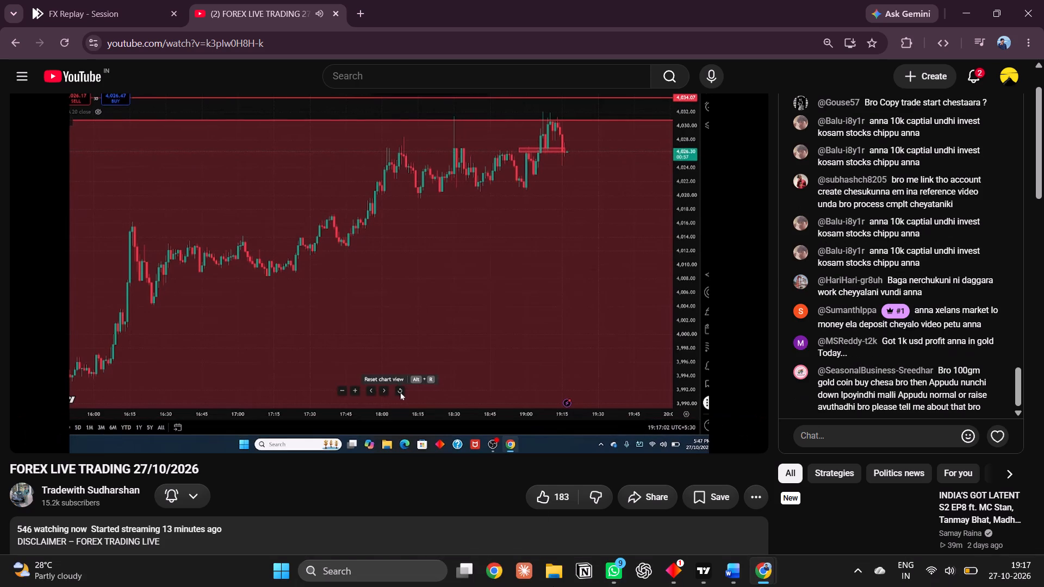
Switch to TradingView and examine the latest XAUUSD price action and swing highs on the 15-minute timeframe.
click(703, 584)
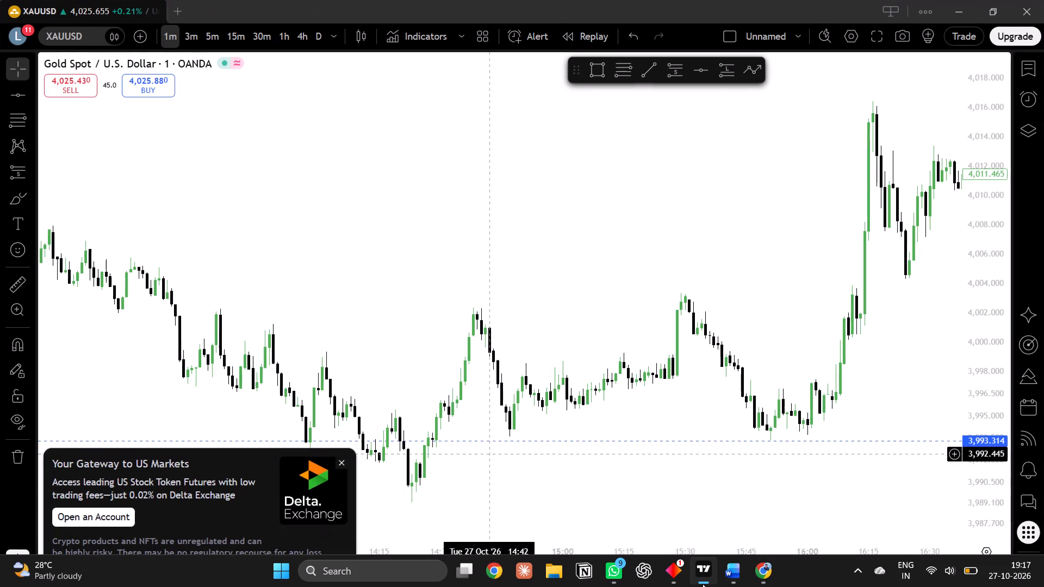
click(234, 32)
drag(557, 249, 138, 236)
drag(580, 292, 88, 257)
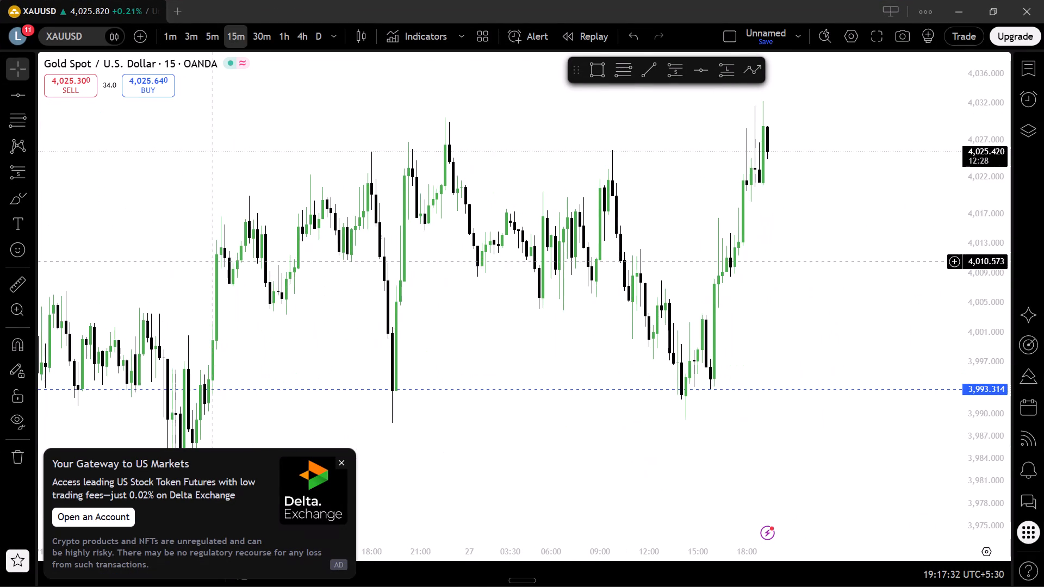
drag(993, 175, 992, 301)
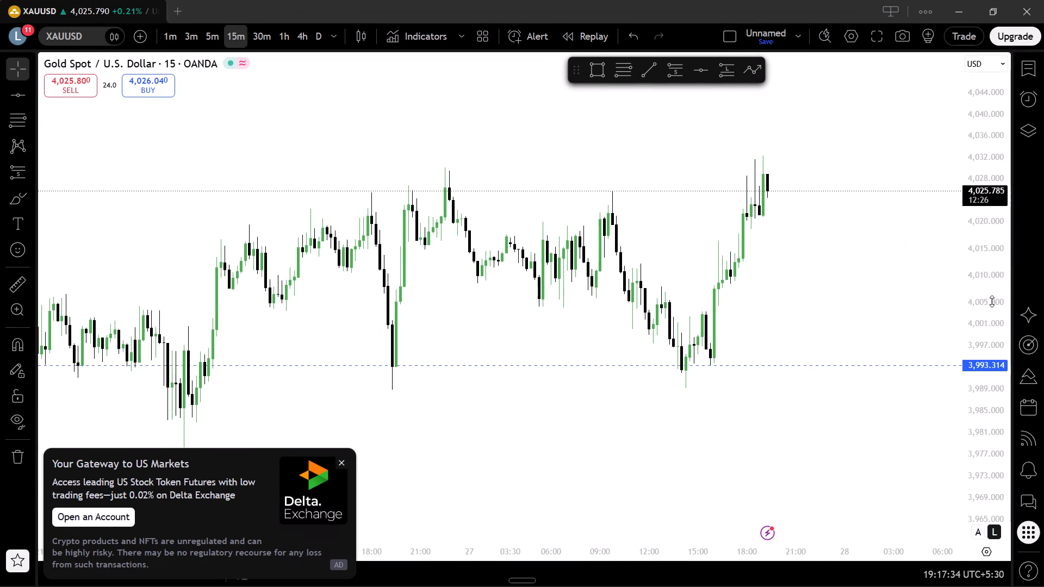
drag(812, 228, 720, 320)
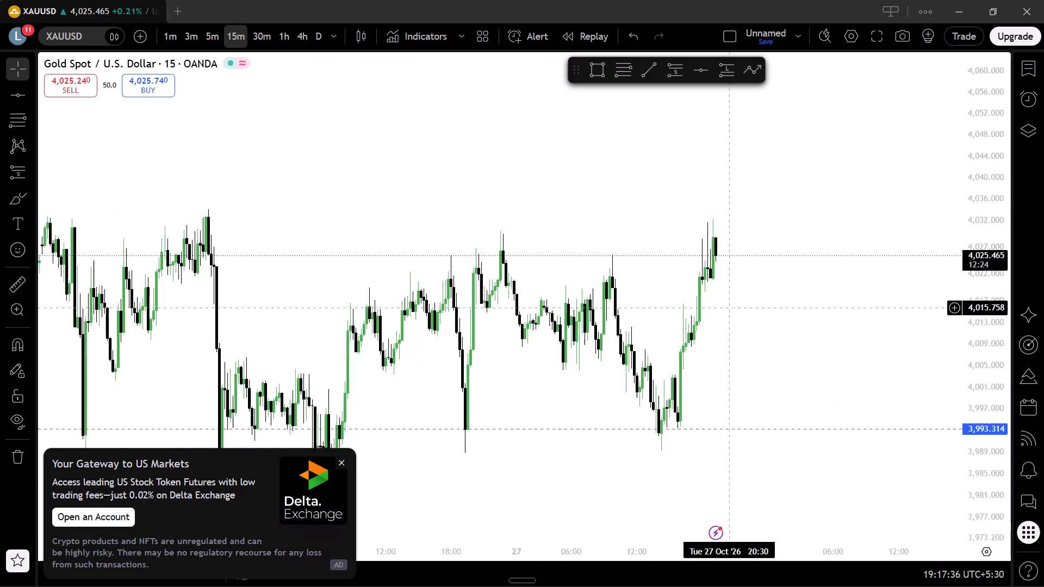
drag(720, 320, 699, 334)
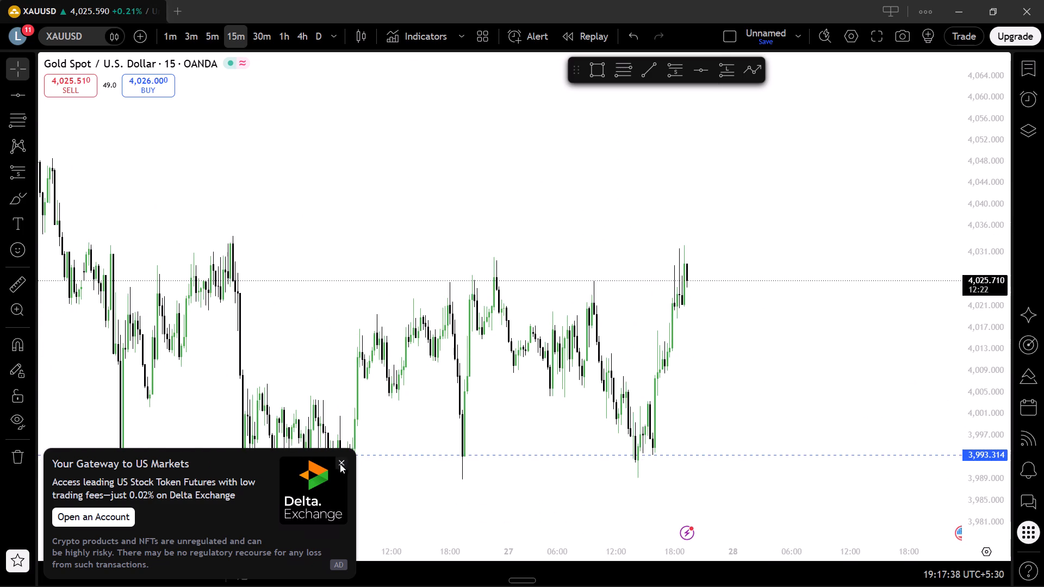
Dismiss the Delta Exchange advertisement over the chart and the ad-free upgrade offer.
click(339, 466)
click(430, 455)
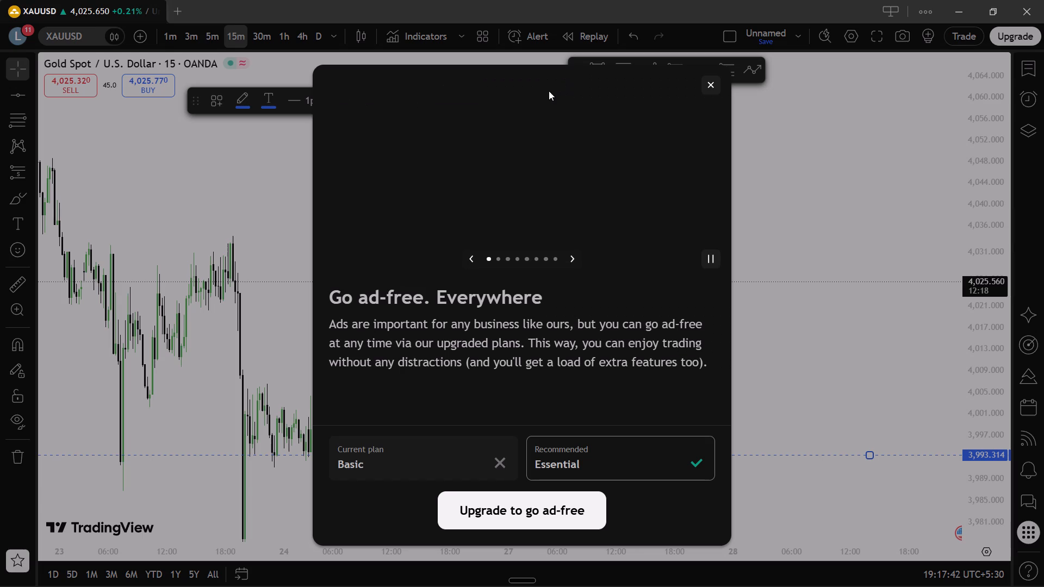
click(711, 87)
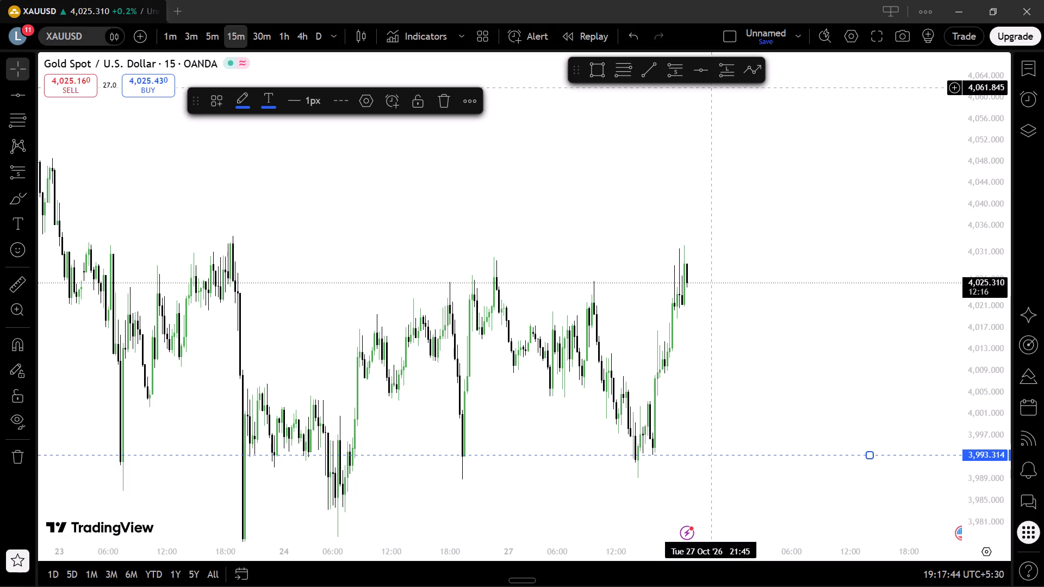
Place a horizontal line on the XAUUSD chart at about 4,033, just above the latest swing high.
click(702, 71)
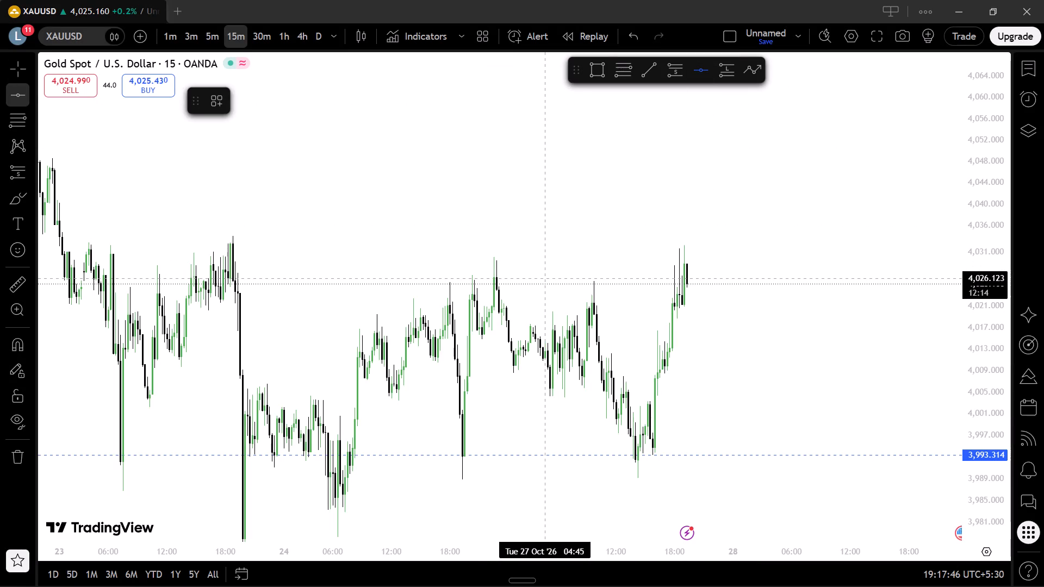
click(529, 241)
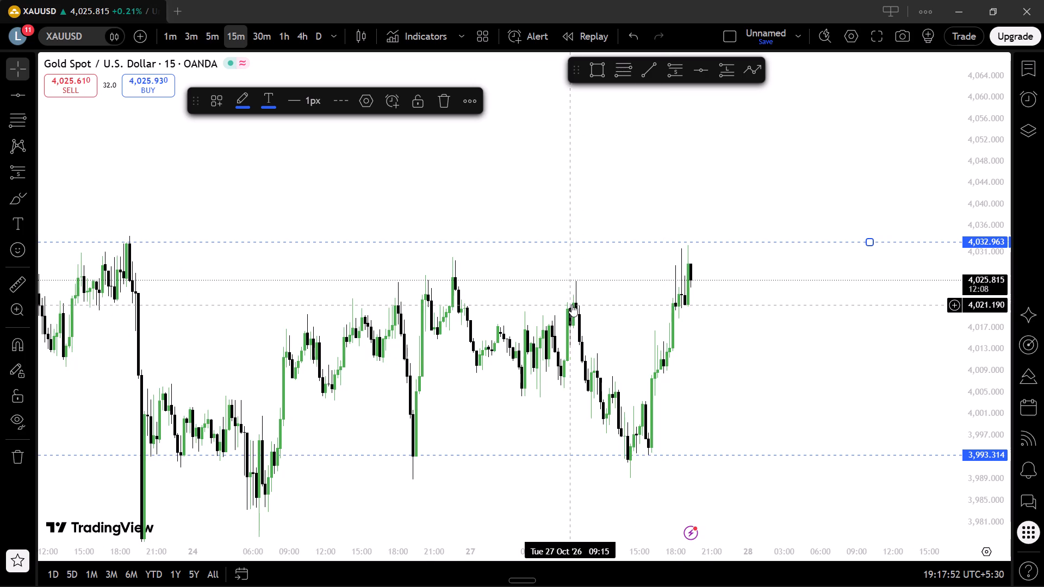
Set the XAUUSD chart to the 1-minute timeframe and examine recent price action beneath the upper horizontal line.
click(166, 29)
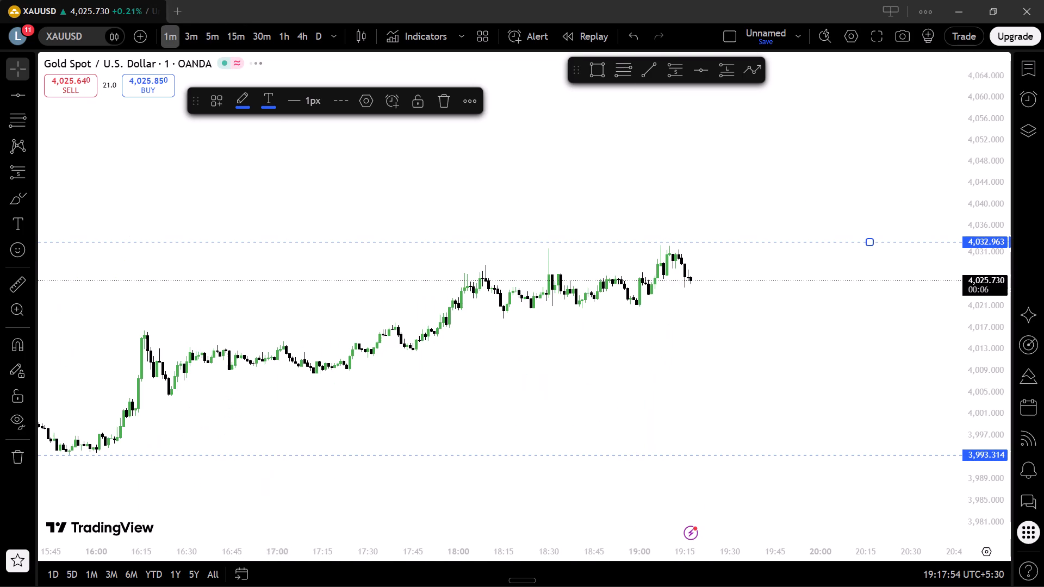
drag(980, 422, 933, 133)
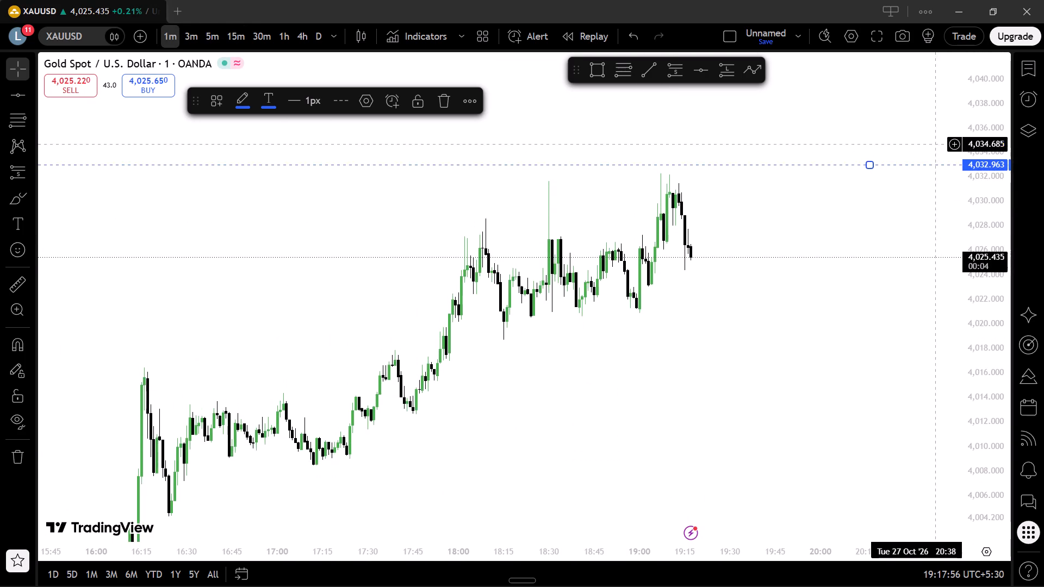
drag(933, 133, 931, 107)
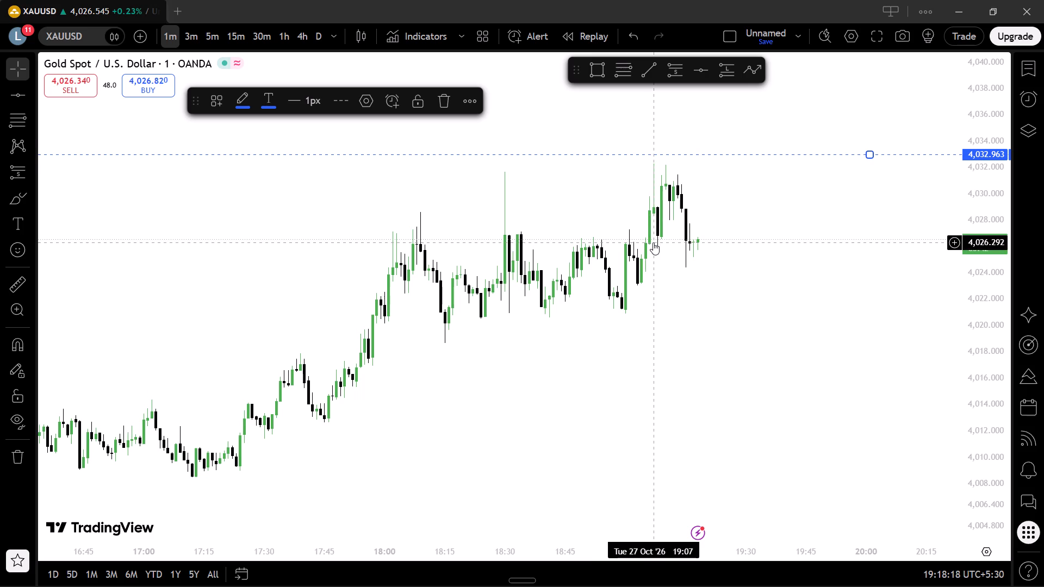
Return to the FOREX LIVE TRADING 27/10/2026 stream on YouTube and show it in full screen.
click(952, 11)
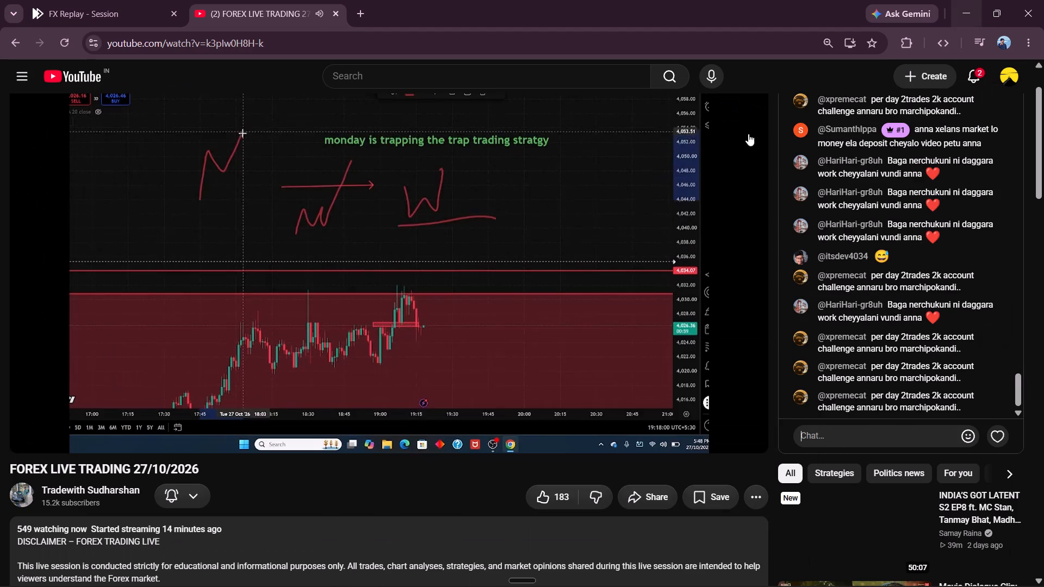
click(499, 344)
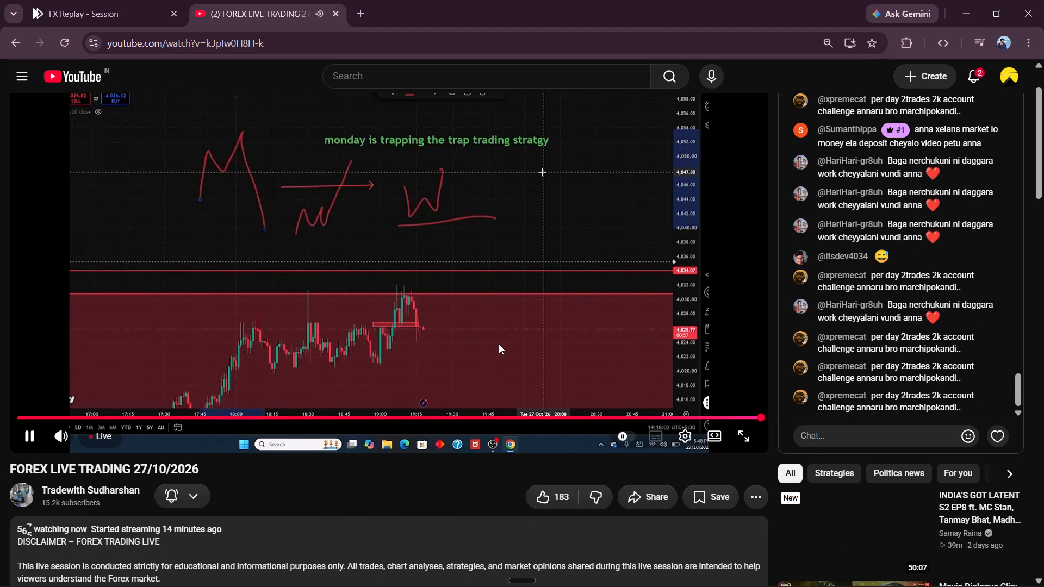
click(499, 344)
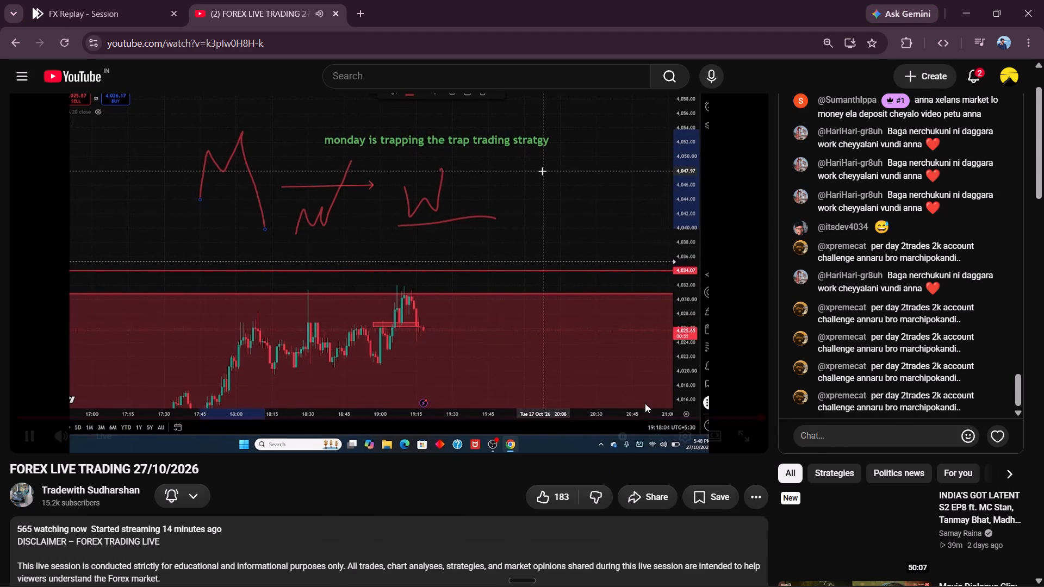
click(736, 439)
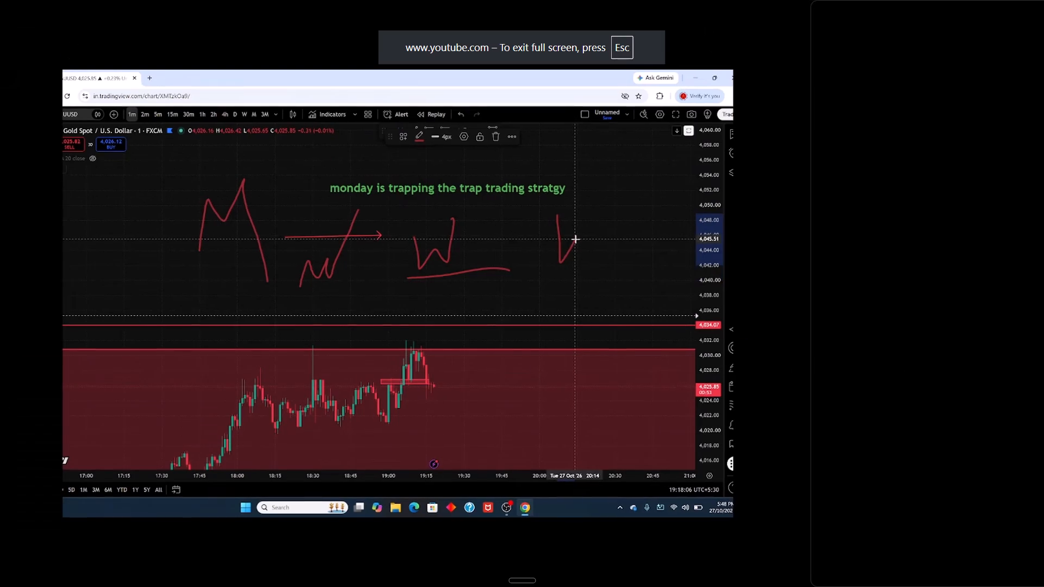